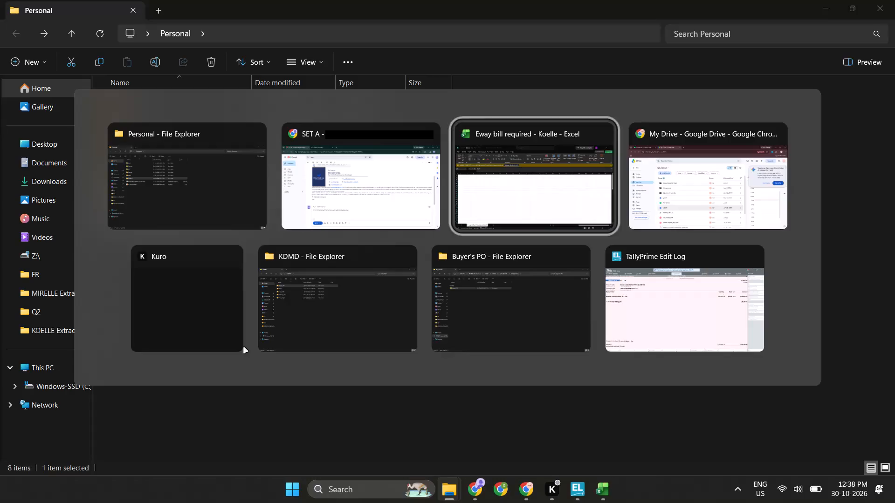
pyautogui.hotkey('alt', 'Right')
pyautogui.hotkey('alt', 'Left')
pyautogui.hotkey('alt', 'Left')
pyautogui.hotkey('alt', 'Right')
# Find and open the Study All Tracker workbook in Excel.
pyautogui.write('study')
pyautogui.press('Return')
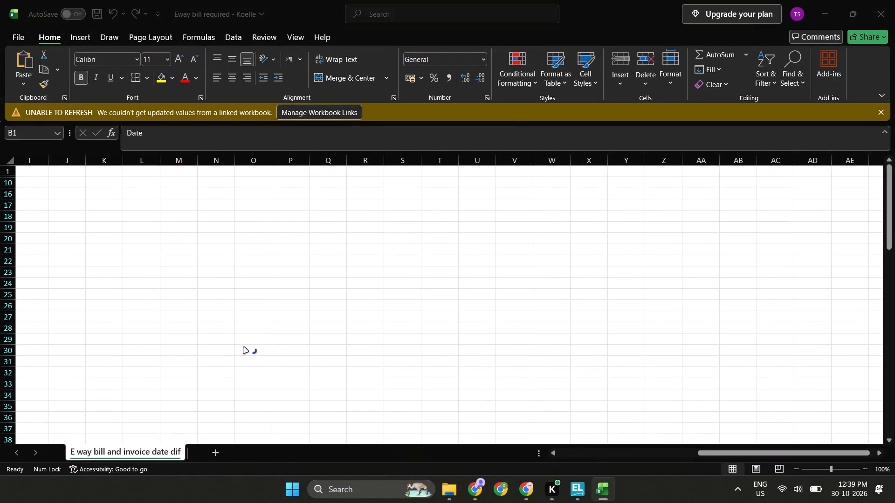
pyautogui.click(453, 270)
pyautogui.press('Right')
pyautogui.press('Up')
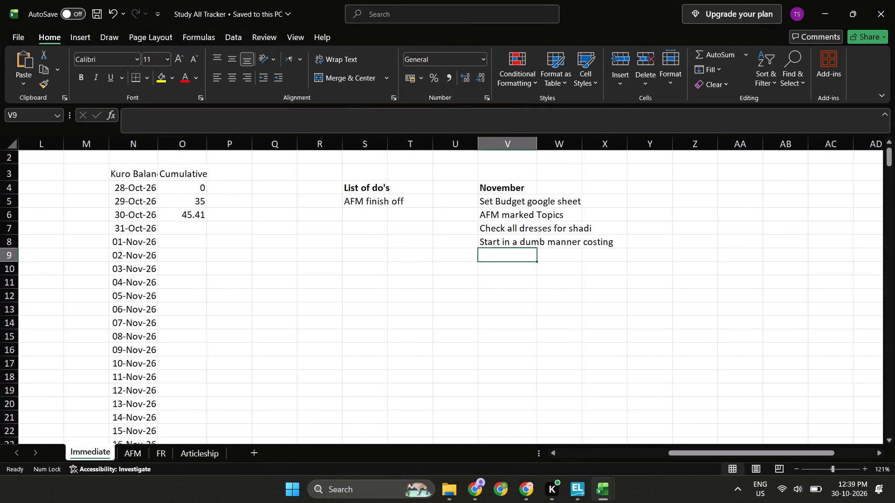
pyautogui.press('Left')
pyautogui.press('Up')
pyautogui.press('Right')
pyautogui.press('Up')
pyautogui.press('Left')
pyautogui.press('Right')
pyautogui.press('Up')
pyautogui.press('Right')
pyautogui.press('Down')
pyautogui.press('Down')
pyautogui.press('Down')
# Enter the to-do item "SPOM B send to pa" in cell S6, below "AFM finish off" in the List of do's.
pyautogui.press('Left')
pyautogui.press('Up')
pyautogui.press('Left')
pyautogui.press('Up')
pyautogui.press('Left')
pyautogui.press('Up')
pyautogui.press('Left')
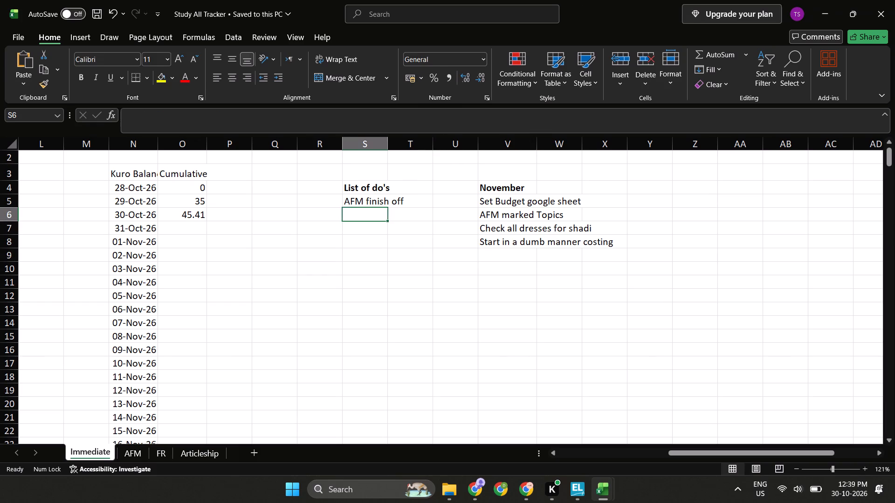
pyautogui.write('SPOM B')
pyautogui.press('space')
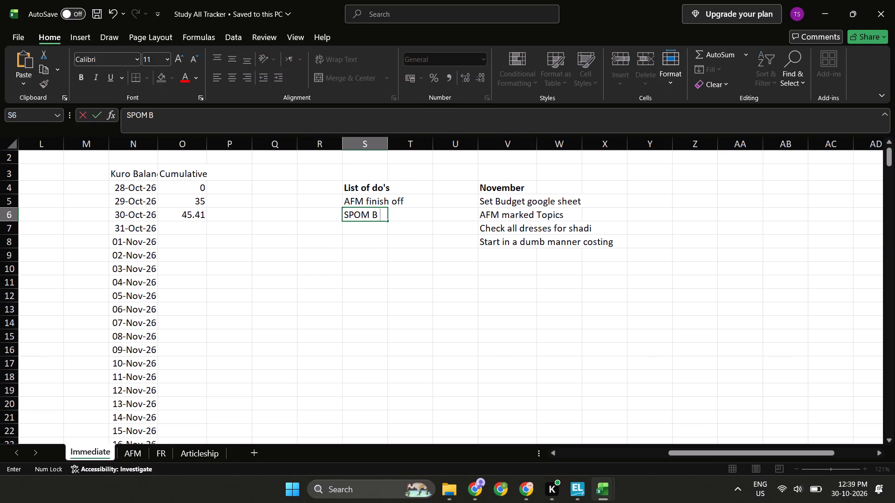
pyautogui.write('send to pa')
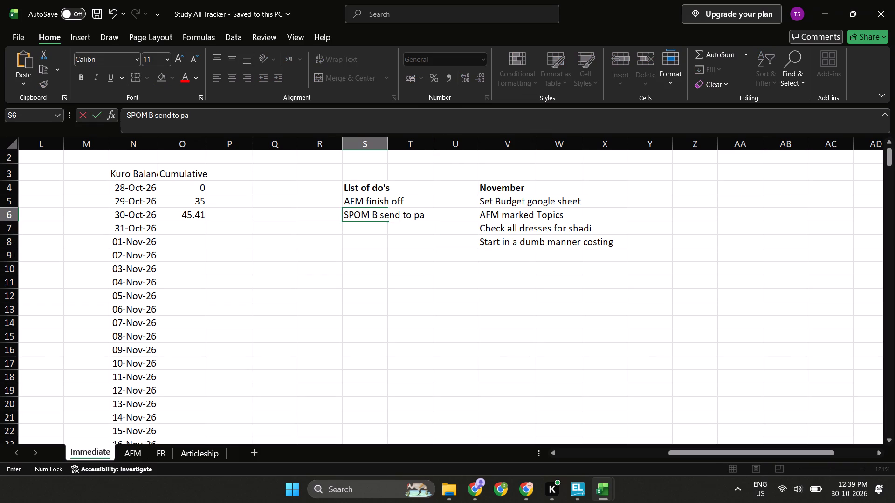
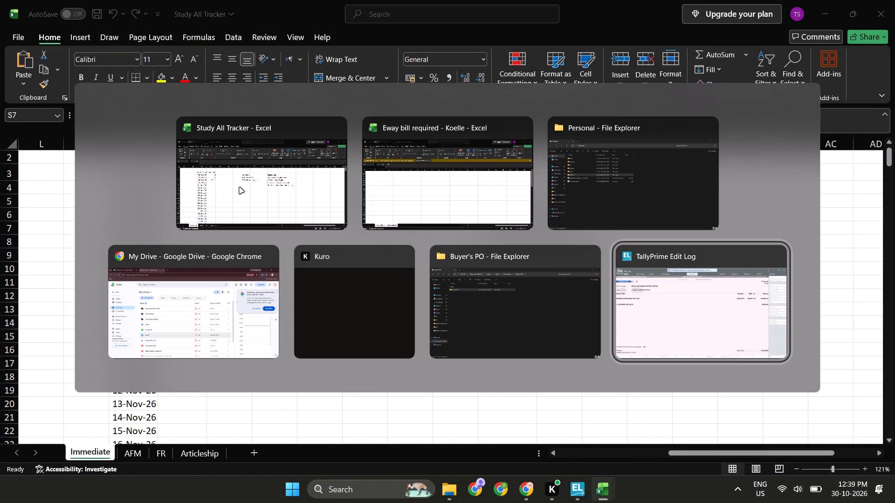
# Switch to the Buyer's PO folder in File Explorer and close it.
pyautogui.hotkey('alt', 'Left')
pyautogui.hotkey('ctrl', 'w')
# Switch to the Chrome window showing My Drive in Google Drive.
pyautogui.hotkey('alt', 'Tab')
pyautogui.hotkey('alt', 'Down')
pyautogui.hotkey('alt', 'Left')
pyautogui.hotkey('alt', 'Tab')
pyautogui.hotkey('alt', 'Left')
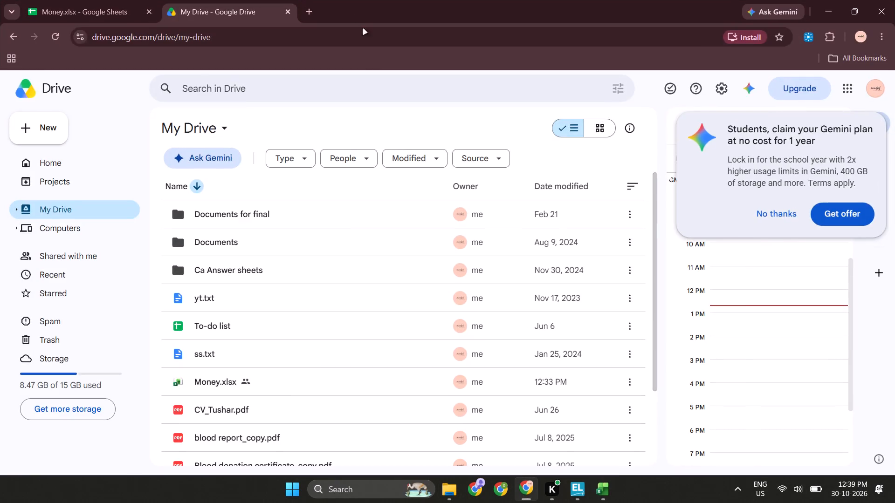
# Close the My Drive tab and return to the Money spreadsheet.
pyautogui.hotkey('ctrl', 'w')
# Look through the June to October 2026 blocks on the Budget sheet, including their expenses, credits and petrol tables.
pyautogui.click(553, 334)
pyautogui.hscroll(7, 553, 334)
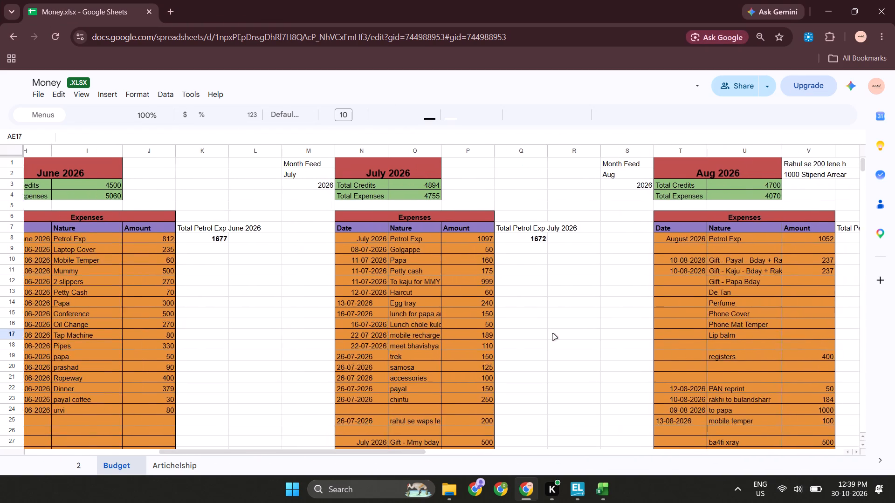
pyautogui.hscroll(6, 553, 334)
pyautogui.hscroll(-4, 553, 334)
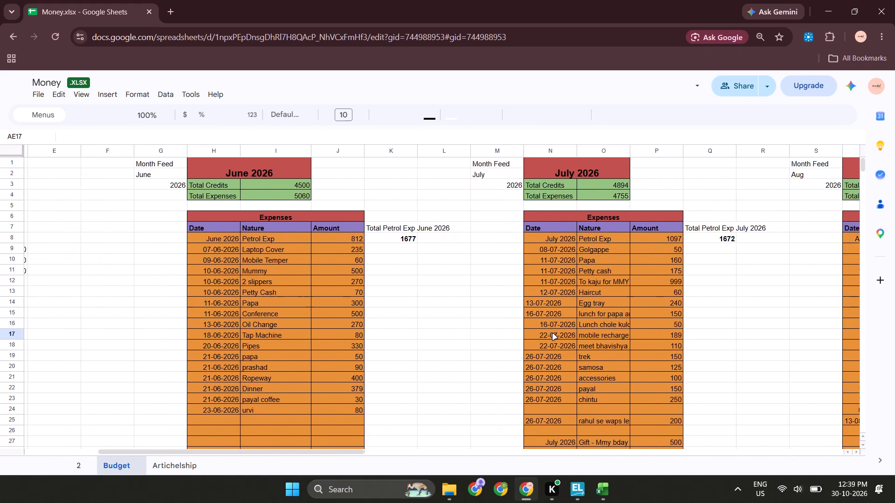
pyautogui.hscroll(-6, 553, 334)
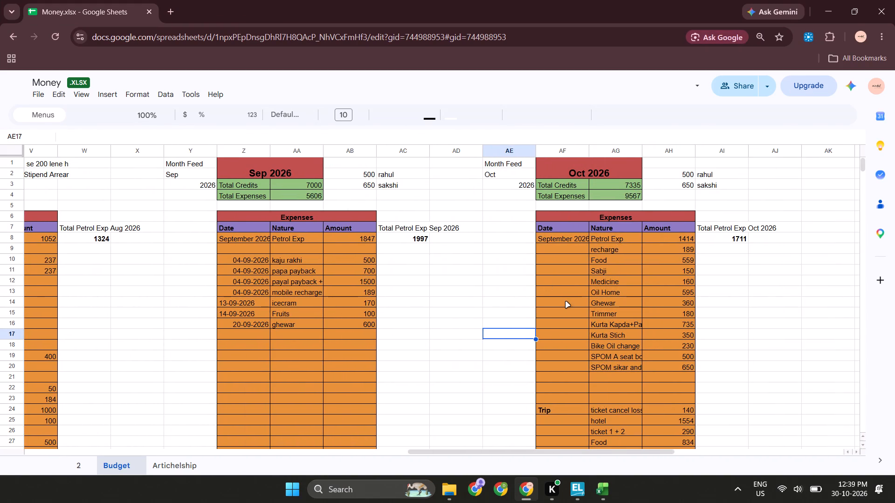
pyautogui.scroll(-2, 566, 302)
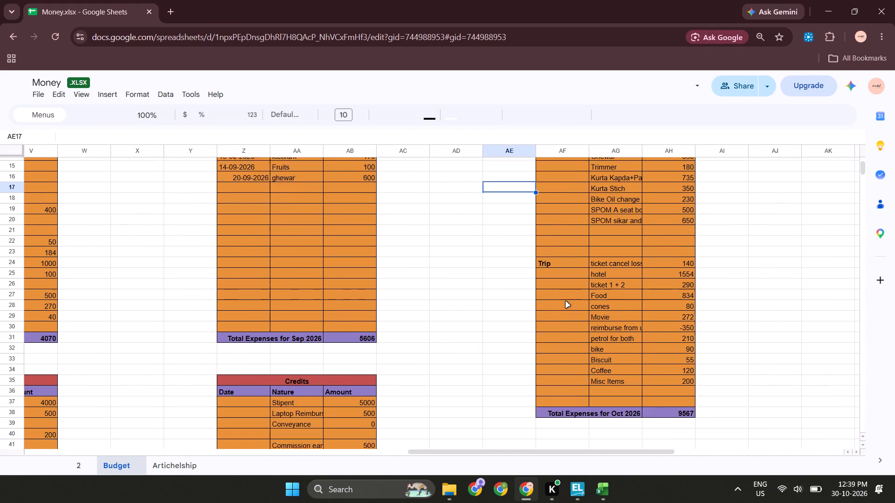
pyautogui.scroll(-4, 566, 302)
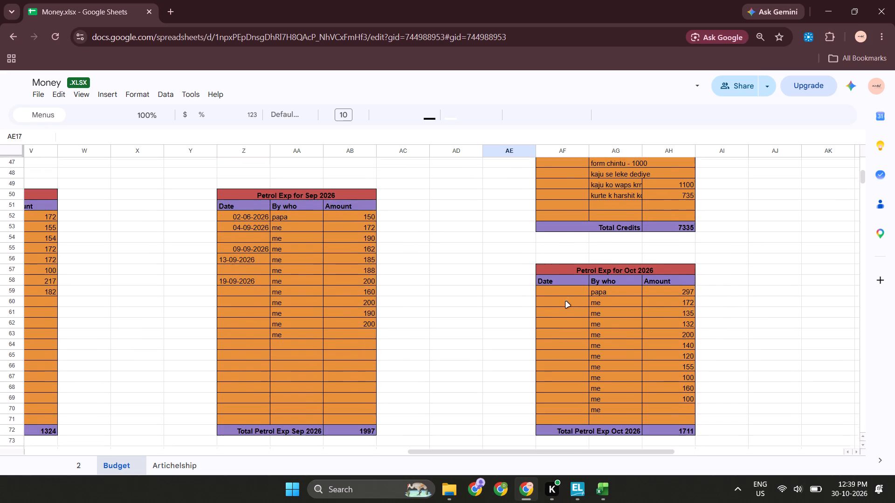
pyautogui.scroll(-1, 566, 302)
pyautogui.scroll(7, 566, 302)
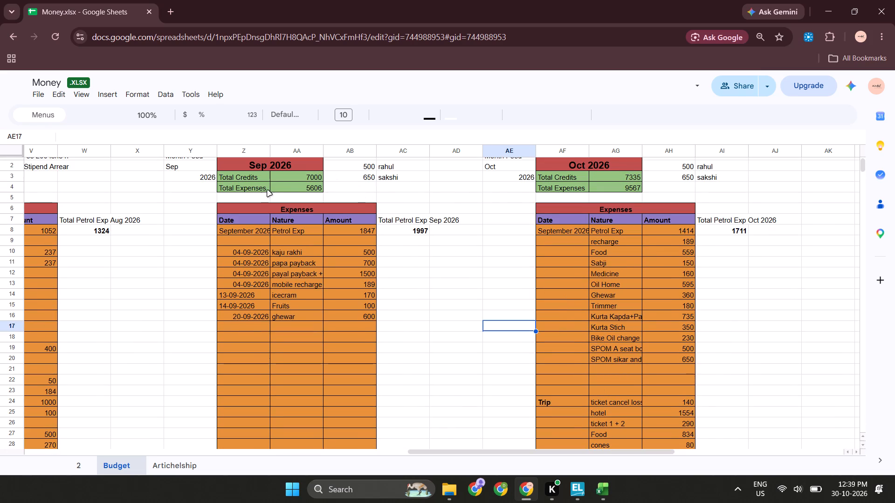
# Copy the whole Sep 2026 budget block, range Y1:AC72, from the Month Feed label through the petrol expense total row.
pyautogui.click(268, 190)
pyautogui.press('Up')
pyautogui.press('Left')
pyautogui.press('Up')
pyautogui.press('Up')
pyautogui.hotkey('shift', 'Right')
pyautogui.hotkey('shift', 'Down')
pyautogui.hotkey('shift', 'Down')
pyautogui.hotkey('shift', 'Right')
pyautogui.hotkey('shift', 'Down')
pyautogui.hotkey('shift', 'Down')
pyautogui.hotkey('shift', 'Right')
pyautogui.hotkey('shift', 'Right')
pyautogui.hotkey('shift', 'Down')
pyautogui.hotkey('shift', 'Down')
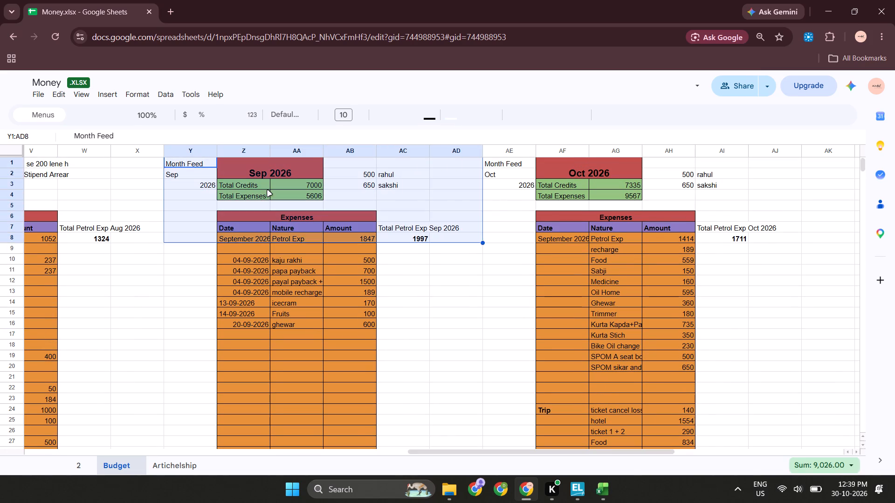
pyautogui.hotkey('shift', 'Down')
pyautogui.hotkey('shift', 'Down')
pyautogui.hotkey('shift', 'Left')
pyautogui.hotkey('shift', 'Down')
pyautogui.hotkey('shift', 'Down')
pyautogui.hotkey('shift', 'Down')
pyautogui.hotkey('shift', 'Down')
pyautogui.hotkey('shift', 'Down')
pyautogui.hotkey('shift', 'Down')
pyautogui.hotkey('shift', 'Down')
pyautogui.hotkey('shift', 'Down')
pyautogui.hotkey('shift', 'Down')
pyautogui.hotkey('shift', 'Down')
pyautogui.hotkey('shift', 'Down')
pyautogui.hotkey('shift', 'Down')
pyautogui.hotkey('shift', 'Down')
pyautogui.hotkey('shift', 'Down')
pyautogui.hotkey('shift', 'Down')
pyautogui.hotkey('shift', 'Down')
pyautogui.hotkey('shift', 'Down')
pyautogui.hotkey('shift', 'Down')
pyautogui.hotkey('shift', 'Down')
pyautogui.hotkey('shift', 'Down')
pyautogui.hotkey('shift', 'Down')
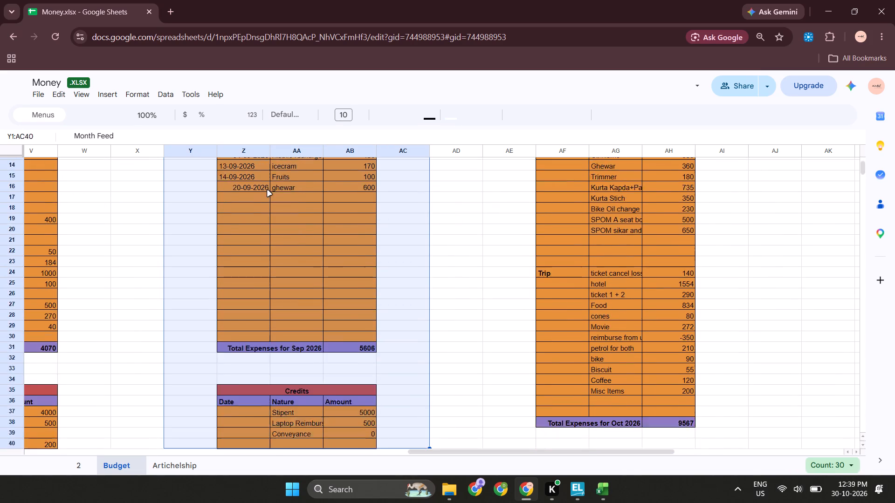
pyautogui.hotkey('shift', 'Down')
pyautogui.hotkey('shift', 'Down')
pyautogui.hotkey('shift', 'Down')
pyautogui.hotkey('shift', 'Down')
pyautogui.hotkey('shift', 'Down')
pyautogui.hotkey('shift', 'Down')
pyautogui.hotkey('shift', 'Down')
pyautogui.hotkey('shift', 'Down')
pyautogui.hotkey('shift', 'Down')
pyautogui.hotkey('shift', 'Down')
pyautogui.hotkey('shift', 'Down')
pyautogui.hotkey('shift', 'Down')
pyautogui.hotkey('shift', 'Down')
pyautogui.hotkey('shift', 'Down')
pyautogui.hotkey('shift', 'Down')
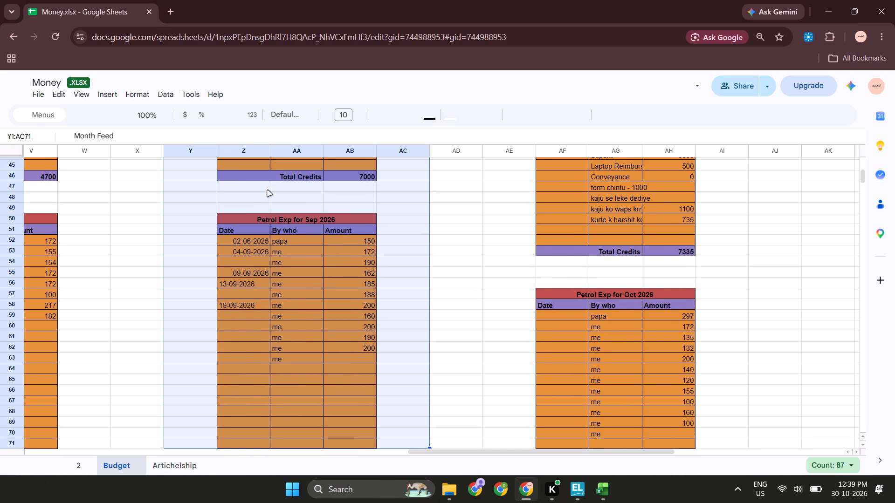
pyautogui.hotkey('shift', 'Up')
pyautogui.hotkey('shift', 'Down')
pyautogui.hotkey('shift', 'Up')
pyautogui.hotkey('shift', 'Down')
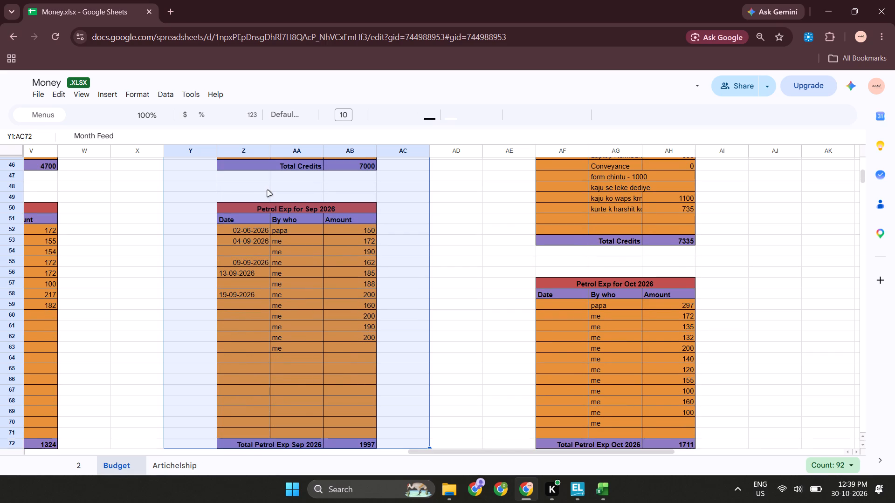
pyautogui.hotkey('ctrl', 'c')
pyautogui.hotkey('ctrl', 'c')
# Paste the copied month block at cell AL1, beyond the Oct 2026 block.
pyautogui.press('Right')
pyautogui.press('Right')
pyautogui.press('Right')
pyautogui.press('Right')
pyautogui.press('Right')
pyautogui.press('Right')
pyautogui.press('Right')
pyautogui.press('Right')
pyautogui.press('Up')
pyautogui.press('Left')
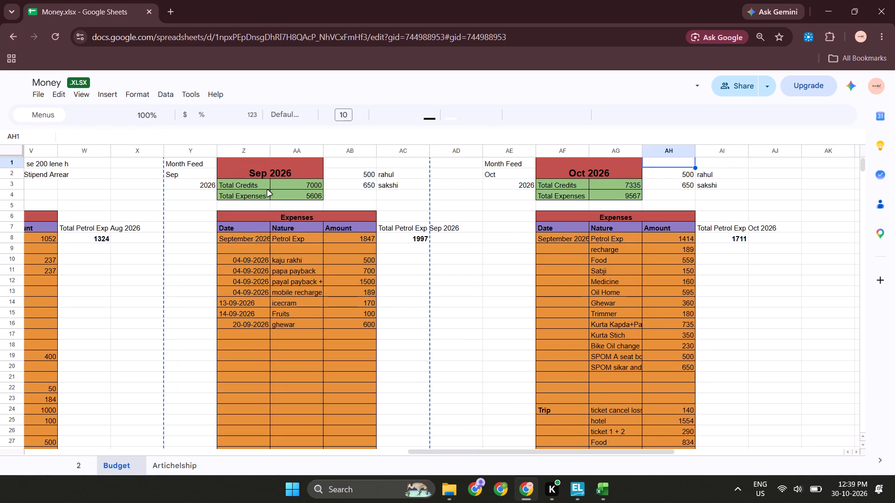
pyautogui.press('Right')
pyautogui.press('Right')
pyautogui.press('Right')
pyautogui.press('Right')
pyautogui.hotkey('ctrl', 'v')
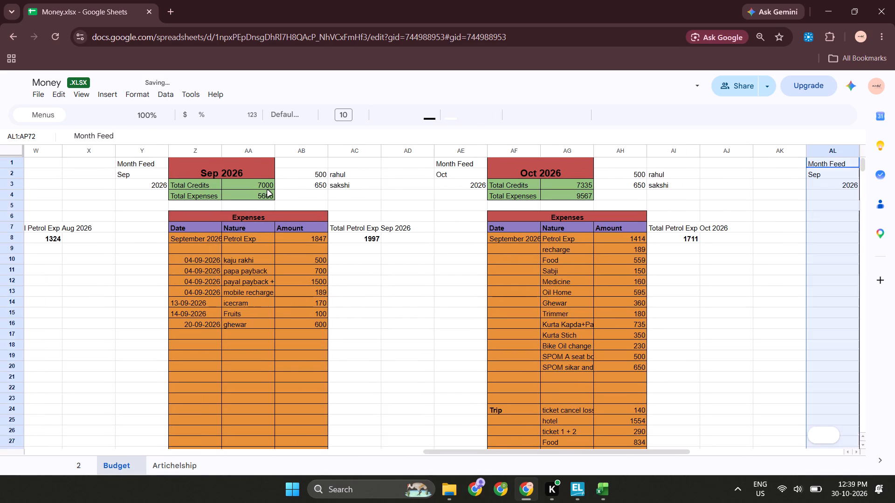
# Set the pasted block's month feed in cell AL2 to Nov.
pyautogui.press('Right')
pyautogui.press('Right')
pyautogui.press('Right')
pyautogui.press('Left')
pyautogui.press('Left')
pyautogui.press('Left')
pyautogui.press('Down')
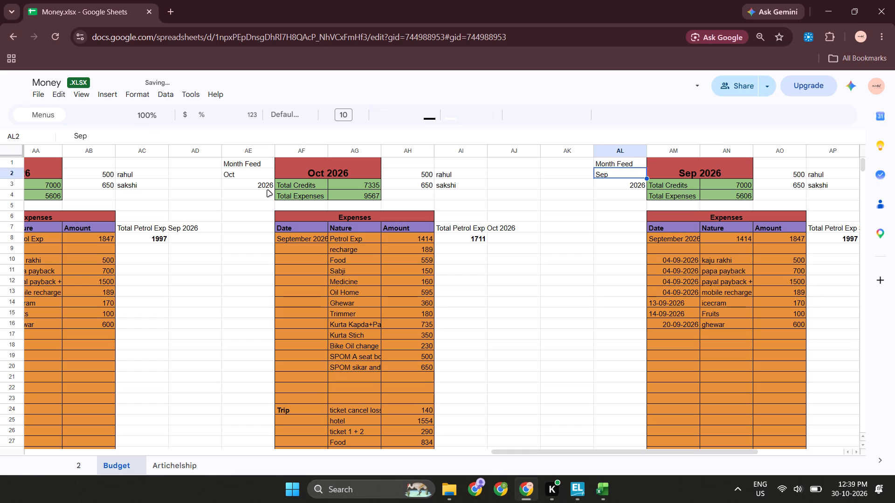
pyautogui.click(268, 190)
pyautogui.press('Right')
pyautogui.press('Escape')
pyautogui.press('Up')
pyautogui.press('Right')
pyautogui.press('Up')
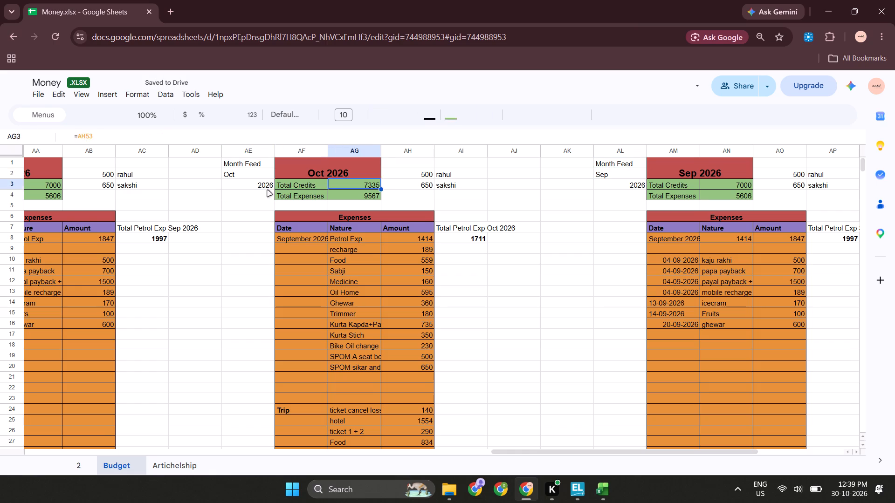
pyautogui.press('Right')
pyautogui.press('Right')
pyautogui.press('Right')
pyautogui.press('Right')
pyautogui.press('Down')
pyautogui.press('Right')
pyautogui.write('Nov')
pyautogui.press('Return')
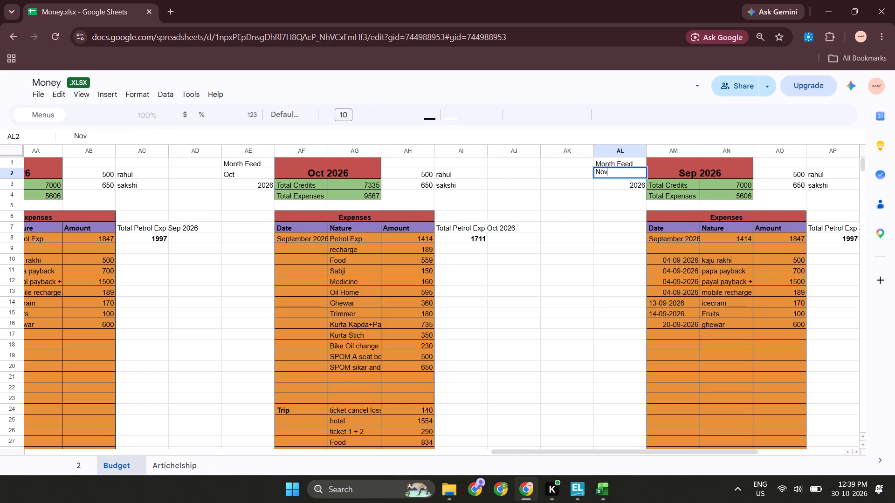
# Clear the copied dates, natures and amounts in AM10:AO16 of the Nov 2026 expenses table.
pyautogui.press('Up')
pyautogui.press('Right')
pyautogui.press('Down')
pyautogui.press('Right')
pyautogui.press('Right')
pyautogui.press('Right')
pyautogui.press('Right')
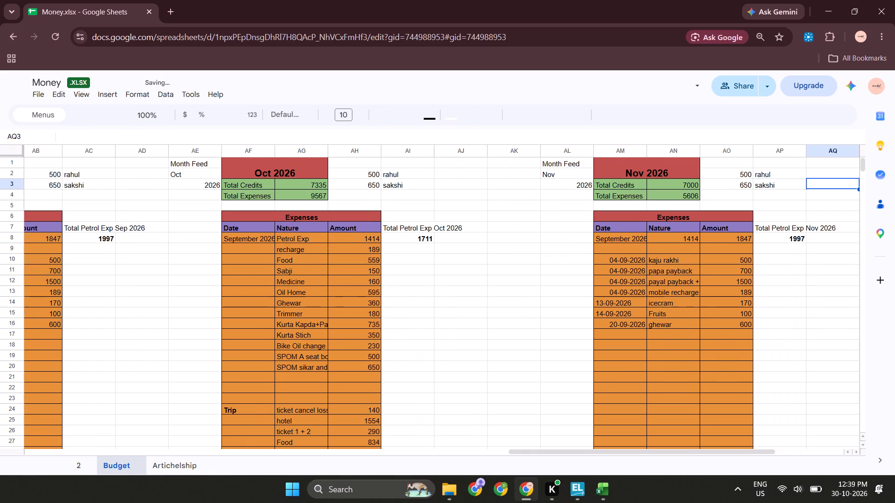
pyautogui.press('Right')
pyautogui.press('Left')
pyautogui.press('Up')
pyautogui.press('Left')
pyautogui.press('Left')
pyautogui.press('Left')
pyautogui.press('Down')
pyautogui.press('Down')
pyautogui.press('Down')
pyautogui.press('Down')
pyautogui.press('Down')
pyautogui.press('Down')
pyautogui.press('Down')
pyautogui.press('Down')
pyautogui.press('Right')
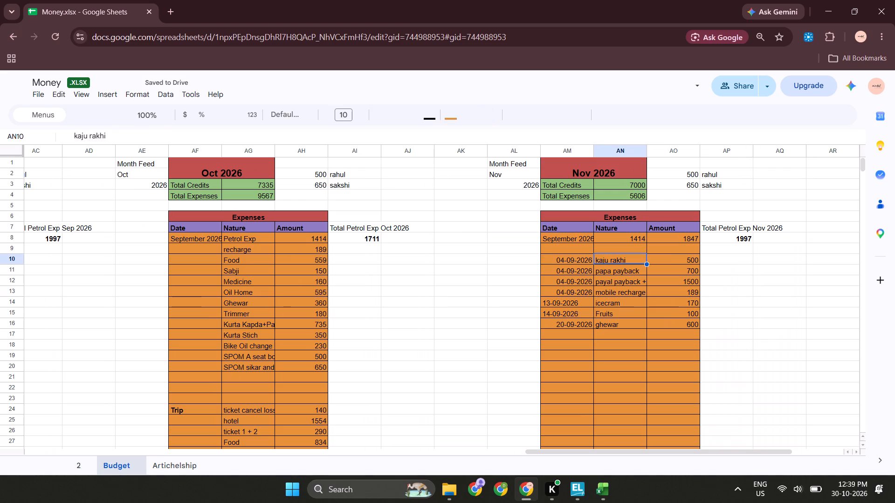
pyautogui.press('Up')
pyautogui.hotkey('shift', 'Left')
pyautogui.press('Down')
pyautogui.press('Left')
pyautogui.hotkey('shift', 'Right')
pyautogui.hotkey('shift', 'Down')
pyautogui.hotkey('shift', 'Down')
pyautogui.hotkey('shift', 'Right')
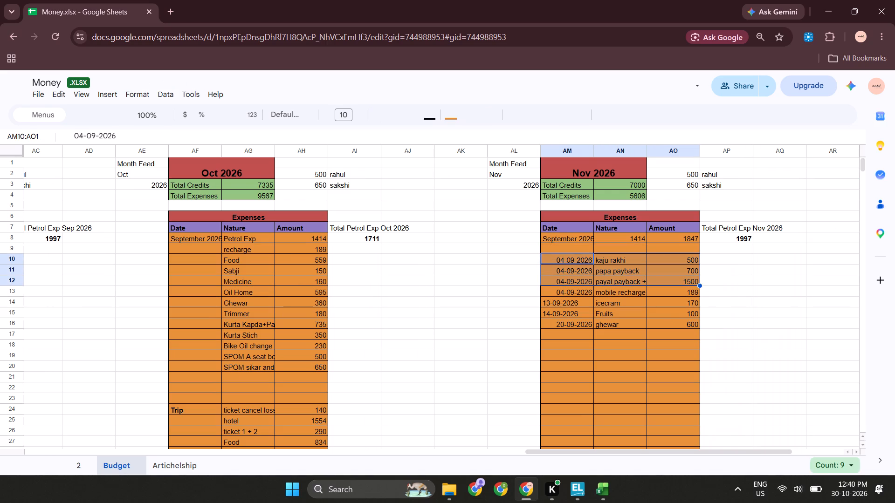
pyautogui.hotkey('shift', 'Down')
pyautogui.hotkey('shift', 'Down')
pyautogui.hotkey('shift', 'Down')
pyautogui.hotkey('shift', 'Down')
pyautogui.press('Delete')
# Clear the Nature cell AN8 in the first row of the Nov 2026 expenses table.
pyautogui.press('Up')
pyautogui.press('Right')
pyautogui.press('Up')
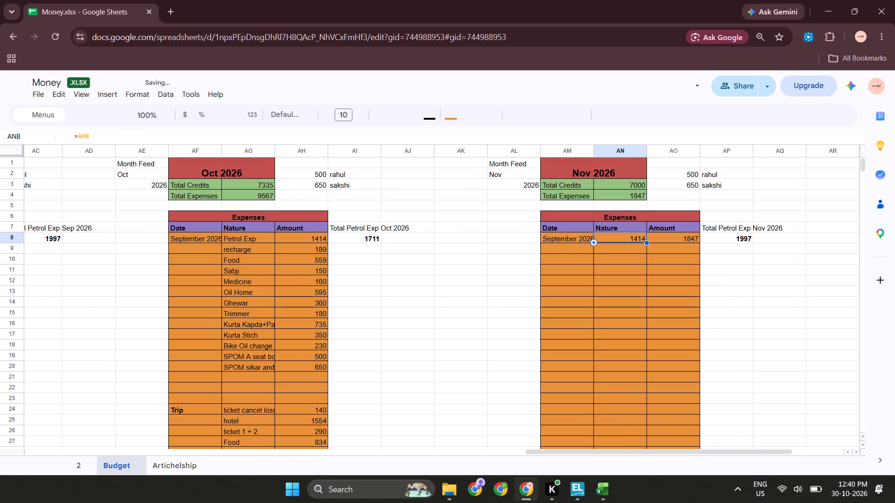
pyautogui.press('Down')
pyautogui.press('Up')
pyautogui.press('Delete')
# Compare the Nov 2026 block with the July to Oct 2026 blocks along row 9.
pyautogui.press('Down')
pyautogui.press('Left')
pyautogui.press('Left')
pyautogui.press('Left')
pyautogui.press('Left')
pyautogui.press('Left')
pyautogui.press('Left')
pyautogui.press('Left')
pyautogui.press('Left')
pyautogui.press('Left')
pyautogui.press('Left')
pyautogui.press('Left')
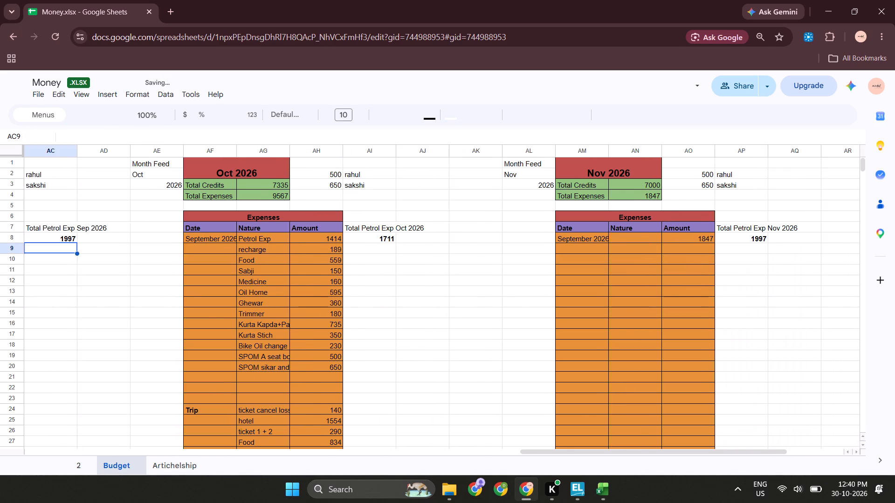
pyautogui.press('Left')
pyautogui.press('Left')
pyautogui.press('Left')
pyautogui.press('Left')
pyautogui.press('Left')
pyautogui.press('Left')
pyautogui.press('Left')
pyautogui.press('Left')
pyautogui.press('Left')
pyautogui.press('Left')
pyautogui.press('Left')
pyautogui.press('Left')
pyautogui.press('Left')
pyautogui.press('Left')
pyautogui.press('Left')
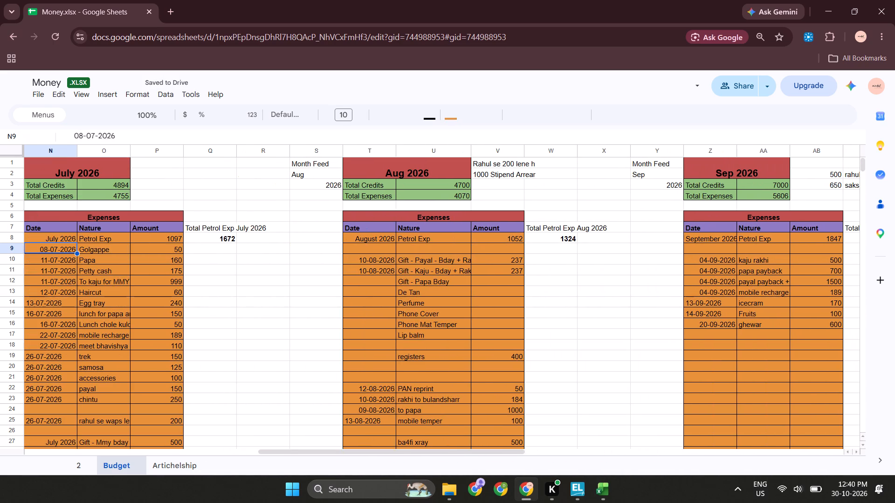
pyautogui.press('Right')
pyautogui.press('Right')
pyautogui.press('Right')
pyautogui.press('Right')
pyautogui.press('Right')
pyautogui.press('Right')
pyautogui.press('Right')
pyautogui.press('Right')
pyautogui.press('Right')
pyautogui.press('Right')
pyautogui.press('Right')
pyautogui.press('Right')
pyautogui.press('Right')
pyautogui.press('Right')
pyautogui.press('Right')
pyautogui.press('Right')
pyautogui.press('Right')
pyautogui.press('Right')
pyautogui.press('Right')
pyautogui.press('Right')
pyautogui.press('Right')
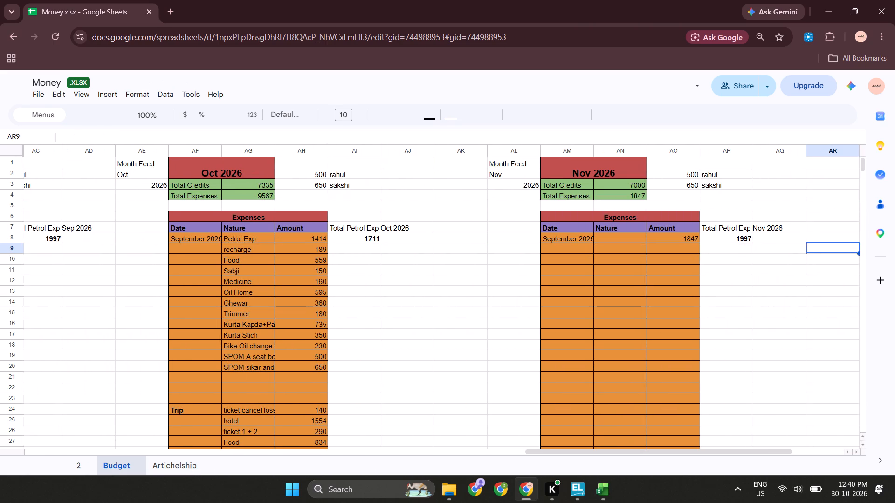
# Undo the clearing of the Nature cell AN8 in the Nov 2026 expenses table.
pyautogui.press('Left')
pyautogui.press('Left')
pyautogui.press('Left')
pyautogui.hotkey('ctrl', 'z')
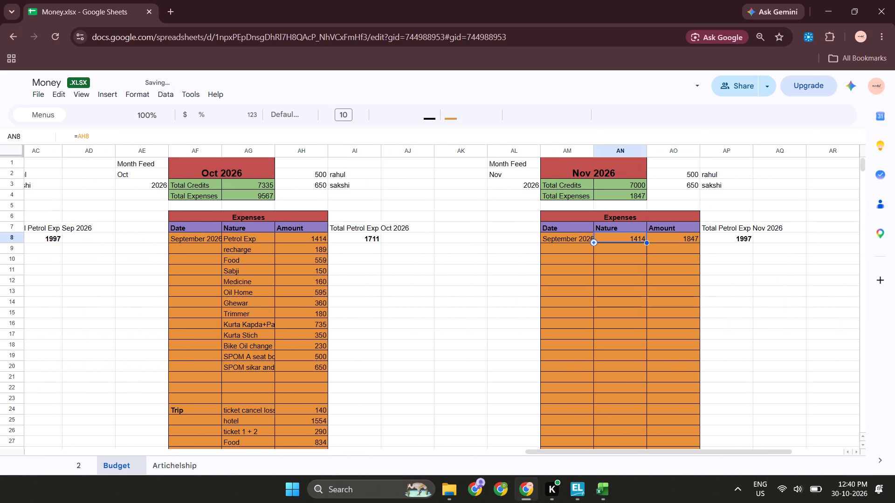
# Examine the row 8 cells and the blank columns separating the Sep, Oct and Nov 2026 blocks.
pyautogui.press('Left')
pyautogui.press('Left')
pyautogui.press('Left')
pyautogui.press('Left')
pyautogui.press('Left')
pyautogui.press('Left')
pyautogui.press('Left')
pyautogui.press('Right')
pyautogui.press('Right')
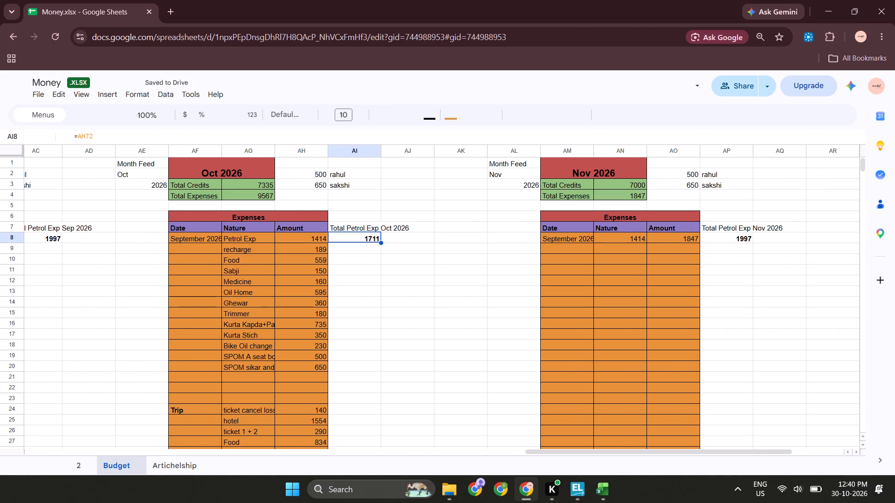
pyautogui.press('Right')
pyautogui.press('Right')
pyautogui.press('Right')
pyautogui.press('Right')
pyautogui.press('Left')
pyautogui.press('Left')
pyautogui.press('Left')
pyautogui.press('Left')
pyautogui.press('Left')
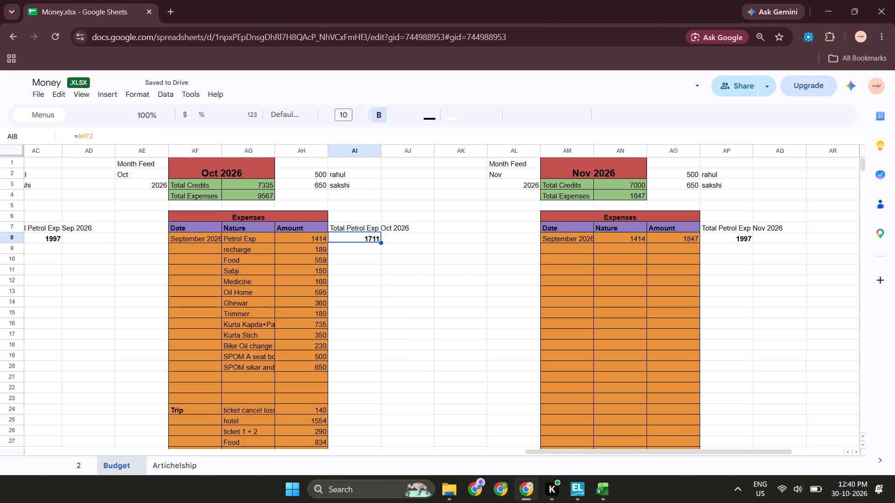
pyautogui.press('Left')
pyautogui.press('Left')
pyautogui.press('Left')
pyautogui.press('Left')
pyautogui.press('Left')
pyautogui.press('Left')
pyautogui.press('Right')
pyautogui.press('Right')
pyautogui.press('Right')
pyautogui.press('Right')
pyautogui.press('Right')
pyautogui.press('Right')
pyautogui.press('Right')
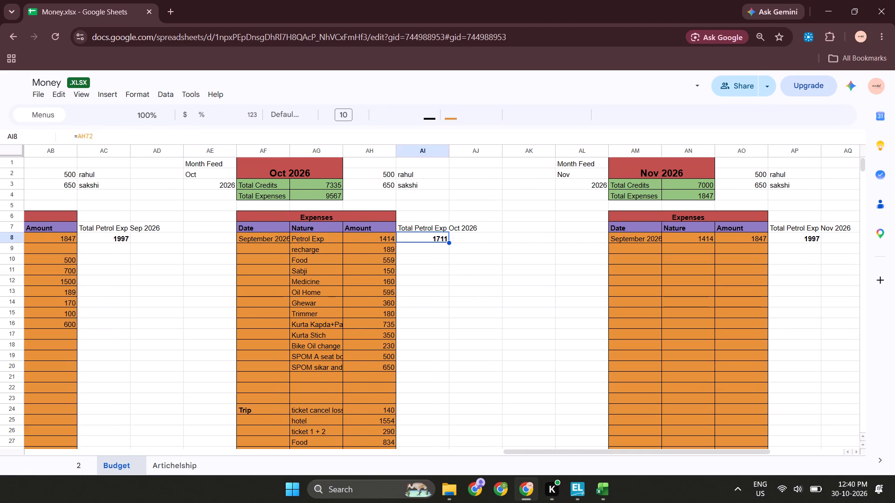
# Delete the extra blank column AK between the Oct 2026 and Nov 2026 blocks.
pyautogui.press('Right')
pyautogui.press('Right')
pyautogui.hotkey('ctrl', 'space')
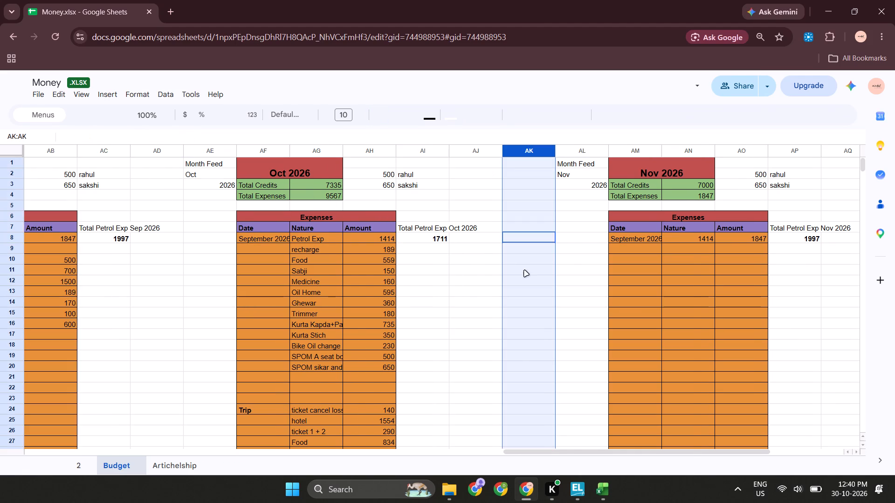
pyautogui.rightClick(524, 271)
pyautogui.click(552, 237)
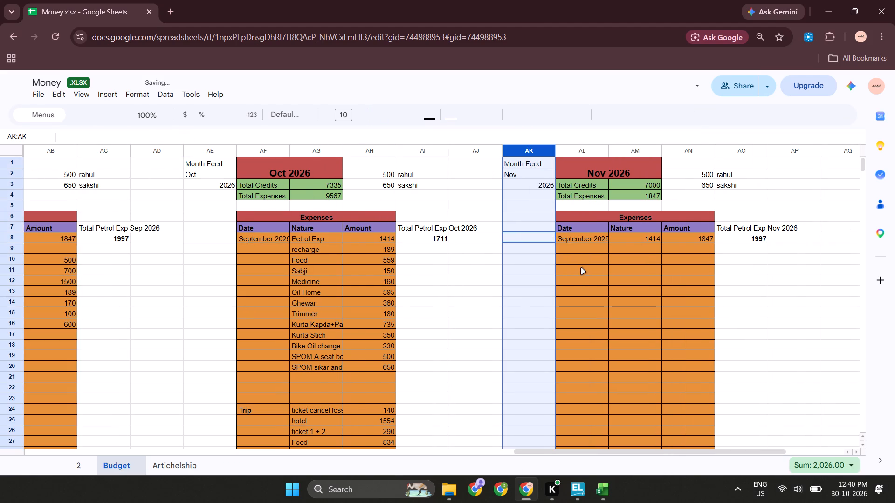
# Copy Petrol Exp from the Oct 2026 Nature cell AG8 and paste only its value into the Nov 2026 Nature cell AM8.
pyautogui.press('Down')
pyautogui.press('Right')
pyautogui.press('Right')
pyautogui.press('Up')
pyautogui.press('Left')
pyautogui.press('Left')
pyautogui.press('Left')
pyautogui.press('Left')
pyautogui.press('Left')
pyautogui.press('Left')
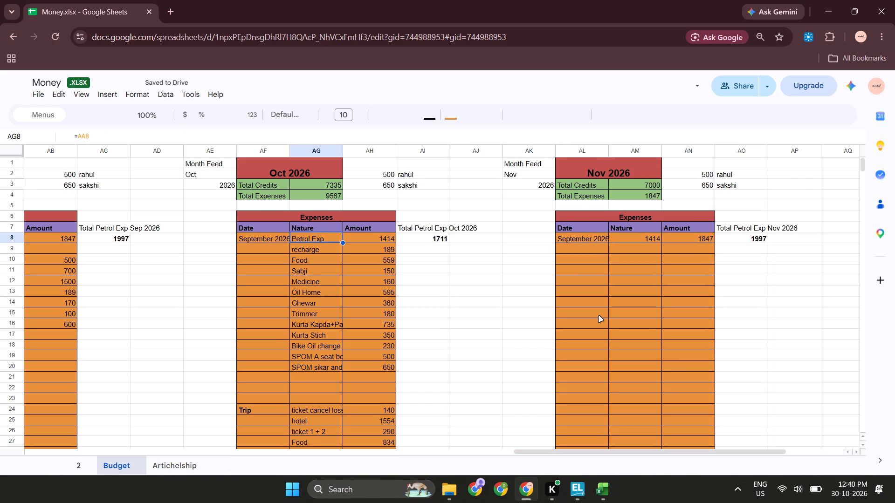
pyautogui.hotkey('ctrl', 'c')
pyautogui.press('Right')
pyautogui.press('Right')
pyautogui.press('Right')
pyautogui.press('Right')
pyautogui.press('Right')
pyautogui.press('Right')
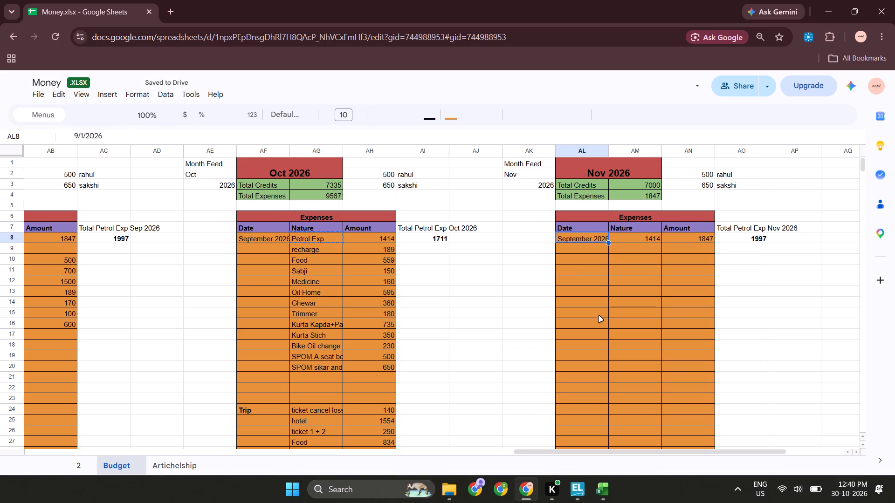
pyautogui.hotkey('ctrl', 'shift', 'v')
pyautogui.press('Down')
pyautogui.press('Escape')
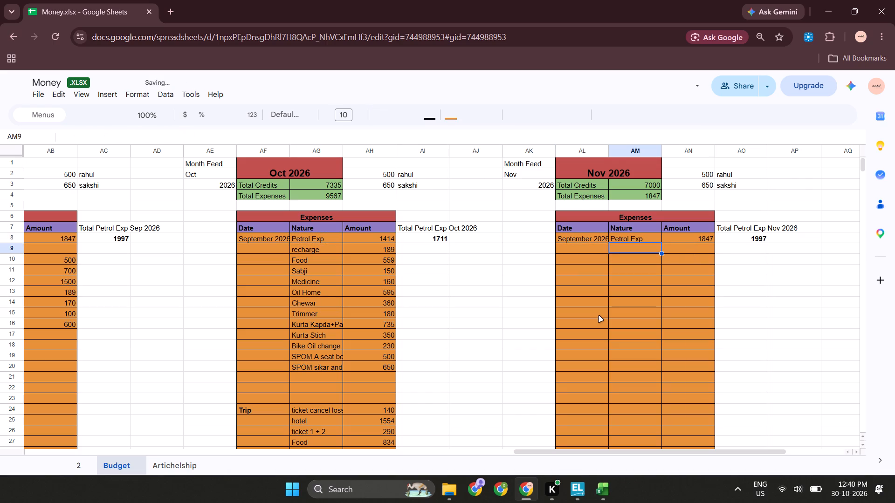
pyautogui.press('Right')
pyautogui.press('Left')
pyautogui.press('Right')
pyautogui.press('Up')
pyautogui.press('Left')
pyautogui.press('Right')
# Clear the copied amounts in AN37:AN43 of the Nov 2026 block's Credits table.
pyautogui.press('Down')
pyautogui.hotkey('ctrl', 'Down')
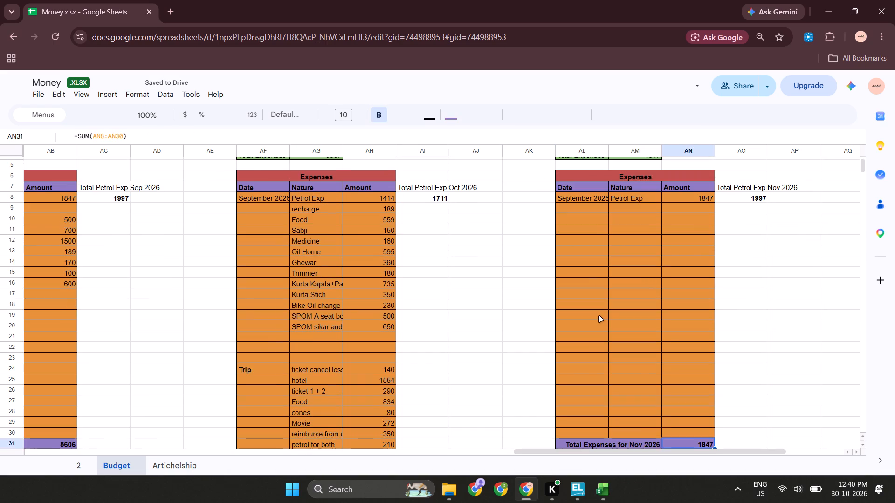
pyautogui.hotkey('ctrl', 'Down')
pyautogui.press('Down')
pyautogui.press('Down')
pyautogui.press('Down')
pyautogui.press('Up')
pyautogui.press('Left')
pyautogui.press('Right')
pyautogui.press('Down')
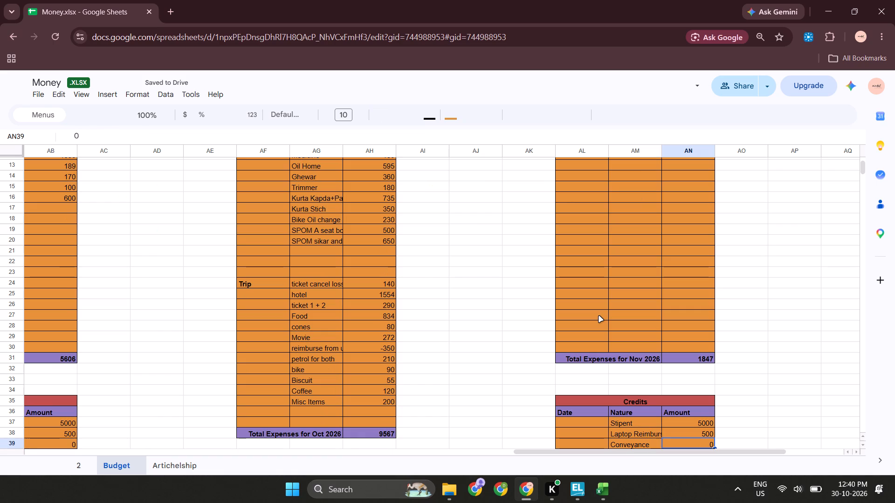
pyautogui.press('Up')
pyautogui.press('Up')
pyautogui.hotkey('ctrl', 'shift', 'Down')
pyautogui.hotkey('shift', 'Down')
pyautogui.hotkey('shift', 'Down')
pyautogui.hotkey('shift', 'Down')
pyautogui.hotkey('shift', 'Down')
pyautogui.hotkey('shift', 'Down')
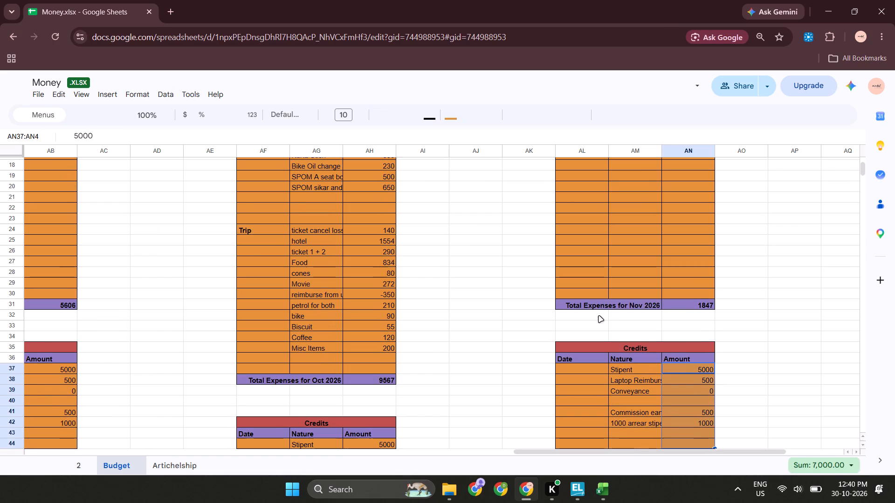
pyautogui.hotkey('shift', 'Up')
pyautogui.press('Delete')
# Clear the commission and arrear stipend descriptions in AM41:AM42 of the Nov 2026 block's Credits table.
pyautogui.press('Up')
pyautogui.press('Down')
pyautogui.press('Left')
pyautogui.press('Down')
pyautogui.press('Down')
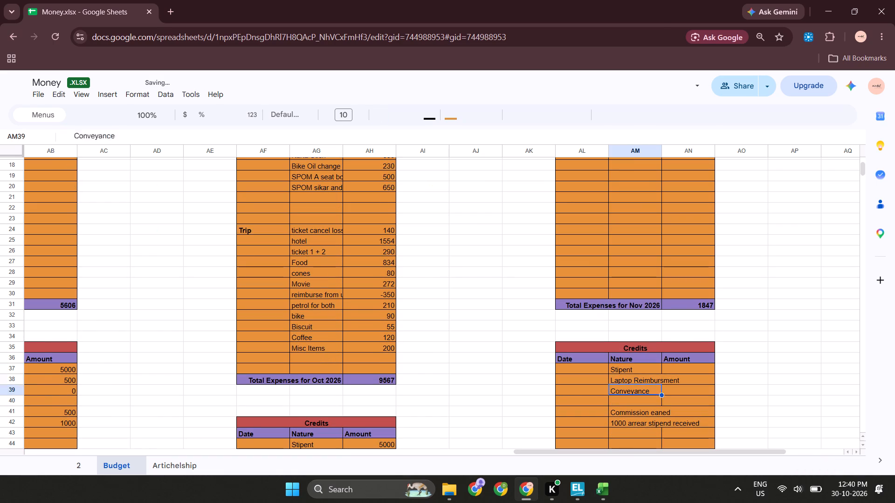
pyautogui.press('Down')
pyautogui.press('Down')
pyautogui.hotkey('shift', 'Down')
pyautogui.press('Delete')
# Clear the old dates from AL52 downward in the Date column of the Nov 2026 block's petrol expense table.
pyautogui.press('Down')
pyautogui.press('Down')
pyautogui.press('Down')
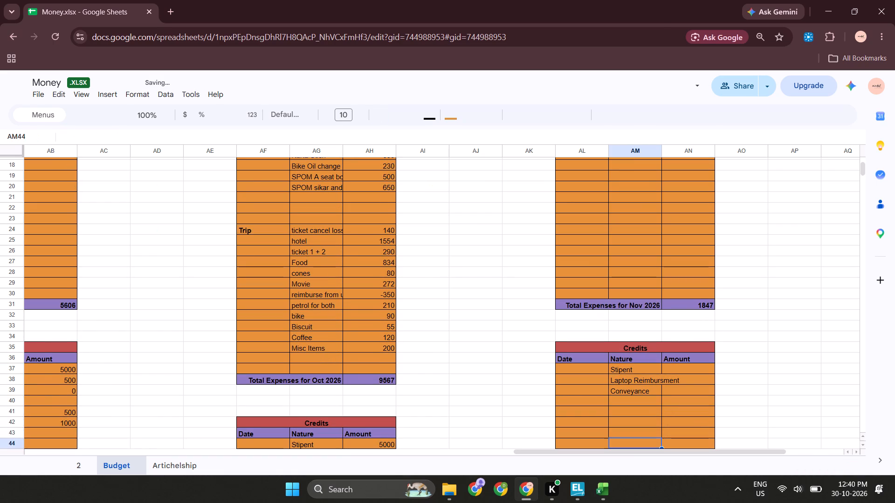
pyautogui.press('Down')
pyautogui.press('Down')
pyautogui.press('Down')
pyautogui.press('Down')
pyautogui.press('Down')
pyautogui.press('Down')
pyautogui.press('Down')
pyautogui.press('Down')
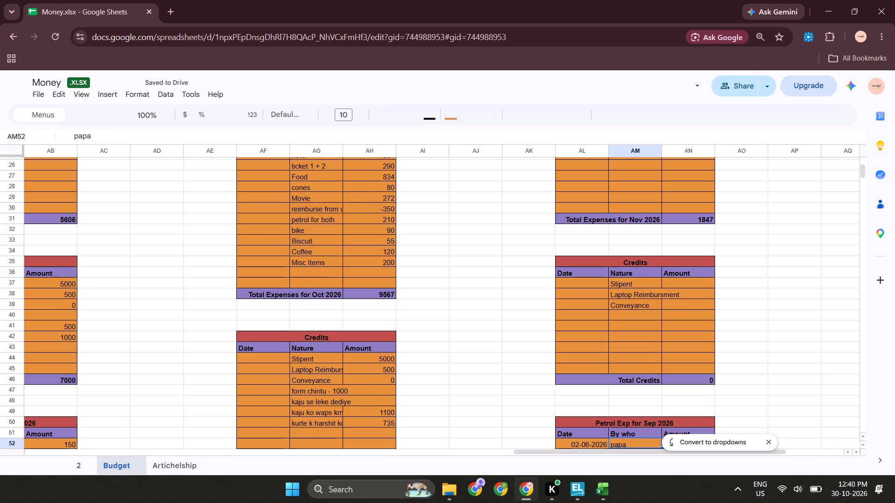
pyautogui.press('Down')
pyautogui.press('Down')
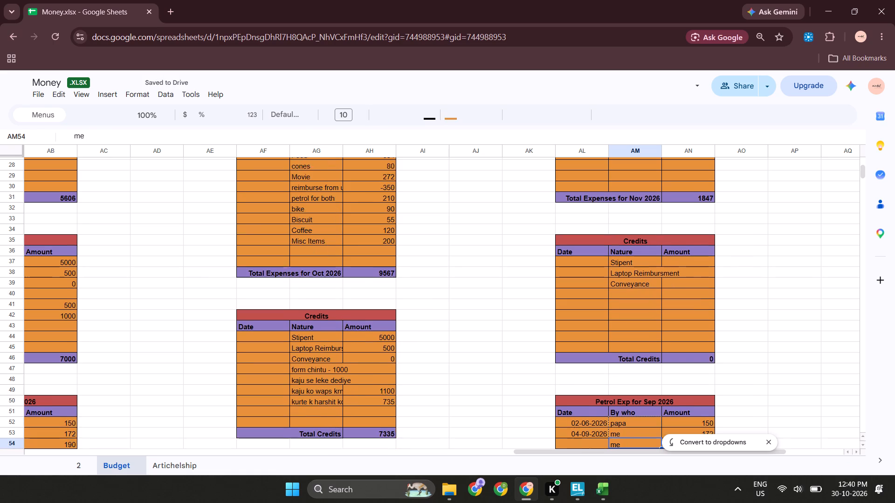
pyautogui.press('Down')
pyautogui.press('Down')
pyautogui.press('Down')
pyautogui.press('Down')
pyautogui.press('Down')
pyautogui.press('Down')
pyautogui.press('Down')
pyautogui.press('Down')
pyautogui.press('Down')
pyautogui.press('Down')
pyautogui.press('Down')
pyautogui.press('Down')
pyautogui.press('Up')
pyautogui.press('Left')
pyautogui.press('Up')
pyautogui.hotkey('ctrl', 'shift', 'Up')
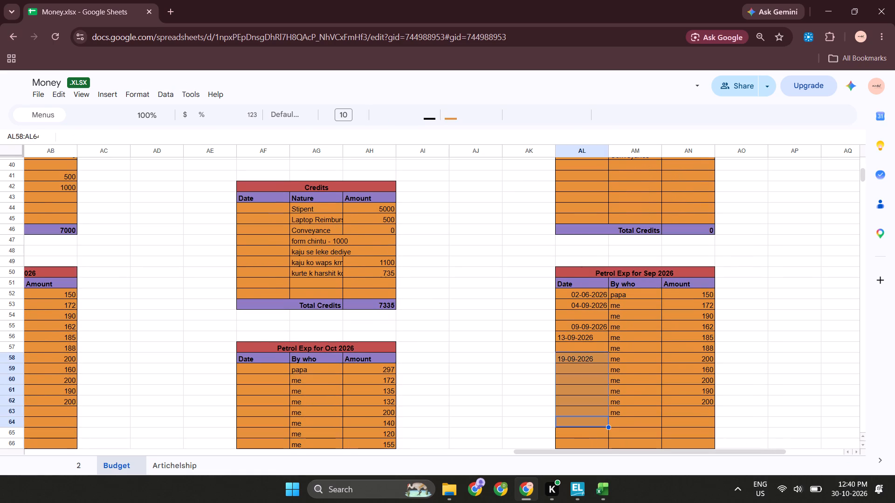
pyautogui.hotkey('ctrl', 'shift', 'Up')
pyautogui.hotkey('ctrl', 'Up')
pyautogui.press('Up')
pyautogui.press('Up')
pyautogui.press('Up')
pyautogui.press('Up')
pyautogui.press('Up')
pyautogui.press('Up')
pyautogui.hotkey('ctrl', 'shift', 'Down')
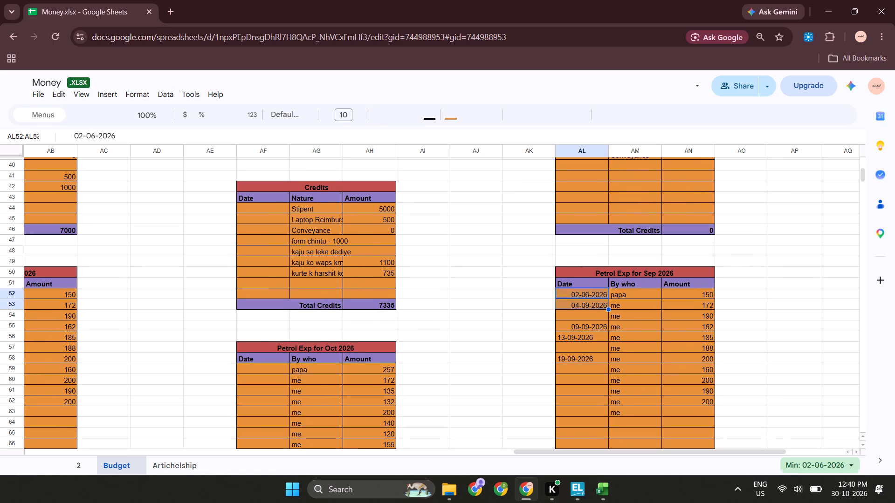
pyautogui.hotkey('shift', 'Down')
pyautogui.hotkey('ctrl', 'shift', 'Down')
pyautogui.hotkey('ctrl', 'shift', 'Down')
pyautogui.hotkey('ctrl', 'shift', 'Down')
pyautogui.press('Delete')
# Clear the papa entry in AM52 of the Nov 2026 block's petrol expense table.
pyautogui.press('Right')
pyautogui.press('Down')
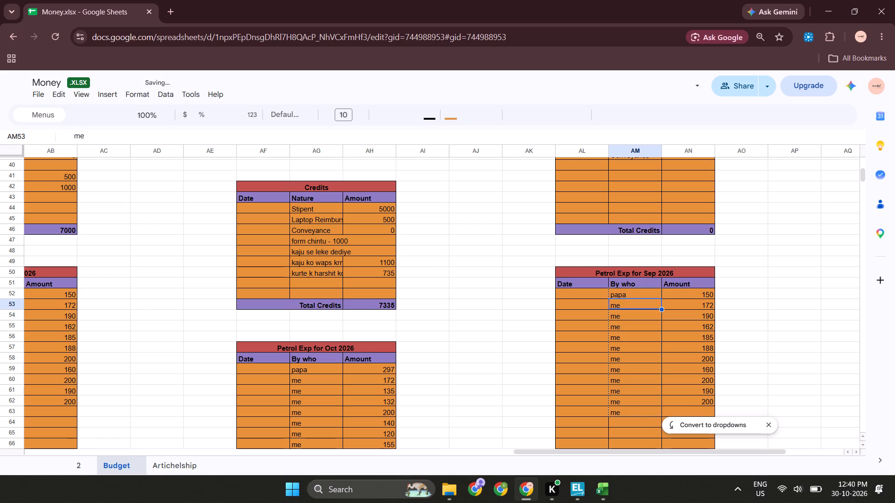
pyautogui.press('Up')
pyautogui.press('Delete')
# Clear the copied amounts in AN52:AN62 of the Nov 2026 block's petrol expense table.
pyautogui.press('Right')
pyautogui.hotkey('ctrl', 'shift', 'Down')
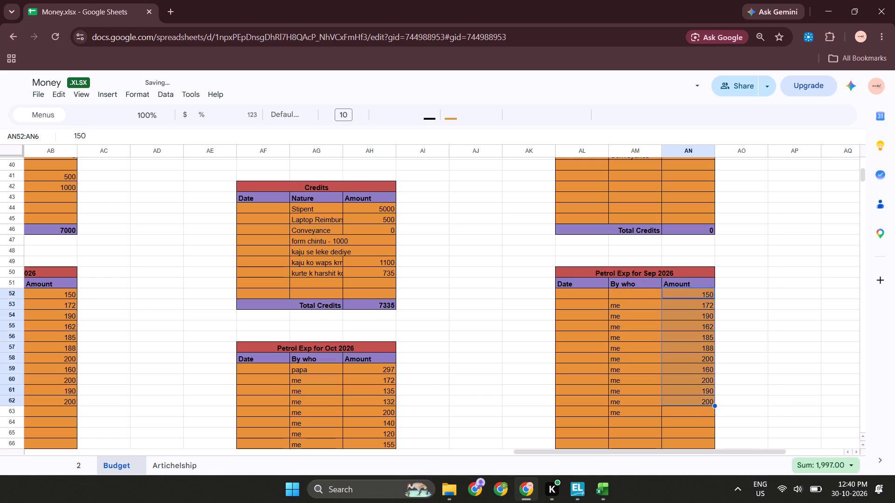
pyautogui.press('Delete')
# Enter me in the first By who cell, AM52, of the Nov 2026 block's petrol expense table.
pyautogui.press('Left')
pyautogui.press('Down')
pyautogui.press('Up')
pyautogui.write('ma')
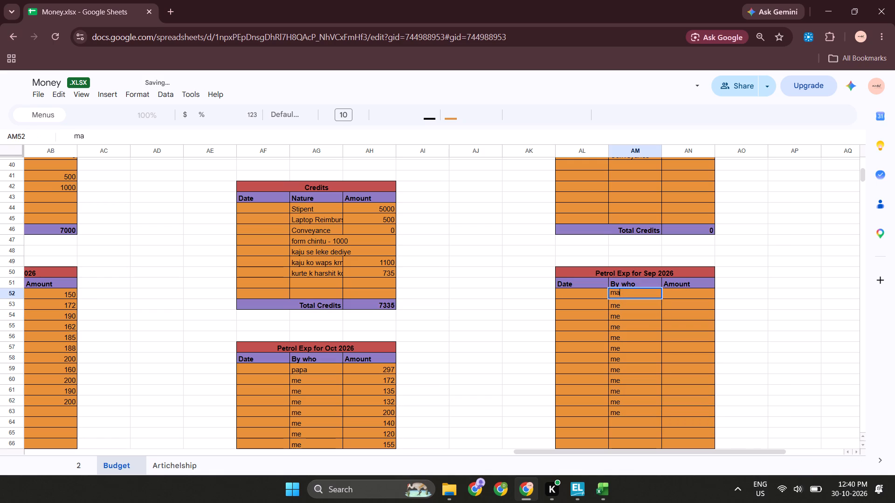
pyautogui.press('BackSpace')
pyautogui.press('e')
pyautogui.press('Return')
# Review the Nov 2026 block from the bottom of its petrol expense table back up to its header and Month Feed cells.
pyautogui.press('Down')
pyautogui.press('Right')
pyautogui.press('Left')
pyautogui.hotkey('ctrl', 'Down')
pyautogui.press('Down')
pyautogui.press('Down')
pyautogui.press('Down')
pyautogui.press('Down')
pyautogui.press('Down')
pyautogui.press('Down')
pyautogui.press('Down')
pyautogui.press('Down')
pyautogui.press('Down')
pyautogui.press('Down')
pyautogui.press('Down')
pyautogui.press('Down')
pyautogui.press('Down')
pyautogui.press('Down')
pyautogui.press('Down')
pyautogui.press('Down')
pyautogui.press('Down')
pyautogui.press('Down')
pyautogui.press('Down')
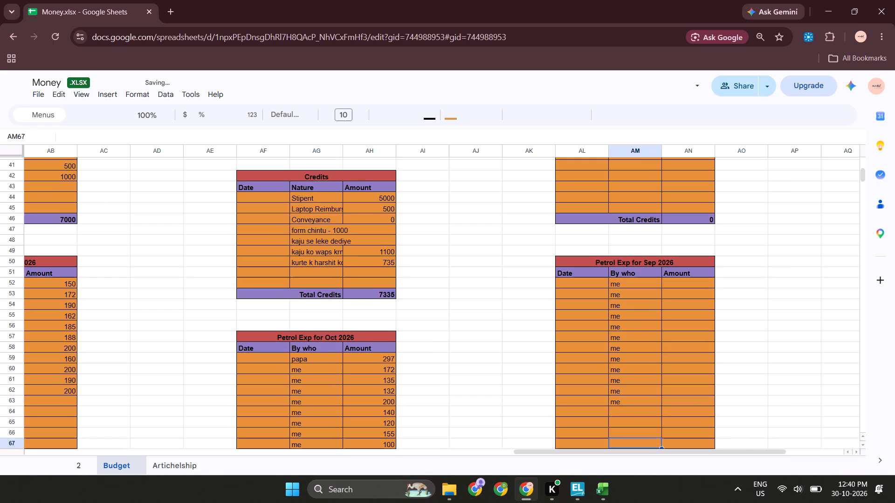
pyautogui.press('Up')
pyautogui.press('Up')
pyautogui.press('Up')
pyautogui.press('Up')
pyautogui.press('Up')
pyautogui.press('Up')
pyautogui.press('Up')
pyautogui.press('Up')
pyautogui.press('Up')
pyautogui.press('Up')
pyautogui.press('Up')
pyautogui.press('Up')
pyautogui.press('Up')
pyautogui.press('Up')
pyautogui.press('Up')
pyautogui.press('Up')
pyautogui.press('Up')
pyautogui.press('Up')
pyautogui.press('Up')
pyautogui.press('Up')
pyautogui.press('Up')
pyautogui.press('Up')
pyautogui.press('Up')
pyautogui.press('Up')
pyautogui.press('Up')
pyautogui.press('Up')
pyautogui.press('Up')
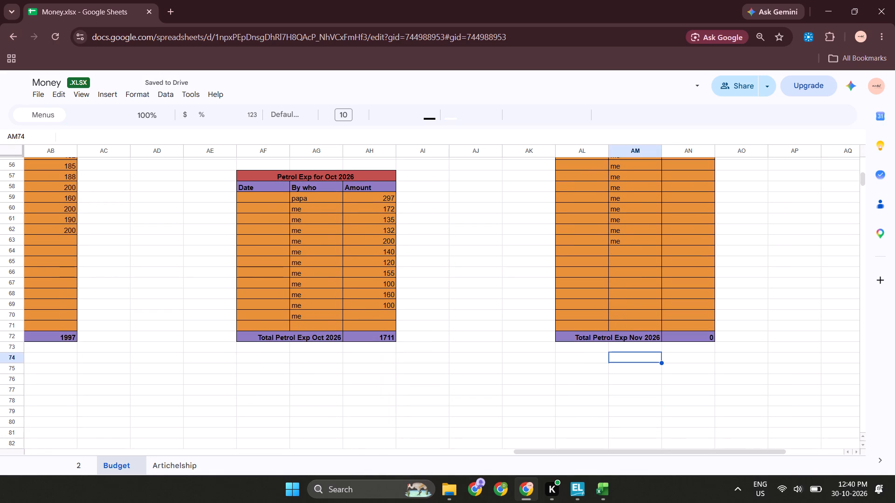
pyautogui.press('Up')
pyautogui.press('Up')
pyautogui.press('Up')
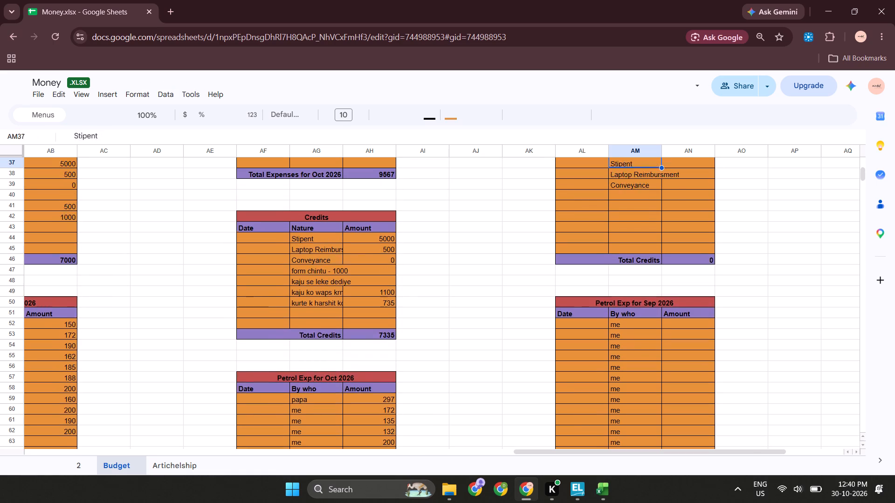
pyautogui.press('Up')
pyautogui.press('Up')
pyautogui.press('Up')
pyautogui.press('Up')
pyautogui.press('Up')
pyautogui.press('Up')
pyautogui.press('Up')
pyautogui.press('Up')
pyautogui.press('Up')
pyautogui.press('Up')
pyautogui.press('Up')
pyautogui.press('Up')
pyautogui.press('Up')
pyautogui.press('Up')
pyautogui.press('Up')
pyautogui.press('Up')
pyautogui.press('Up')
pyautogui.press('Up')
pyautogui.press('Up')
pyautogui.press('Up')
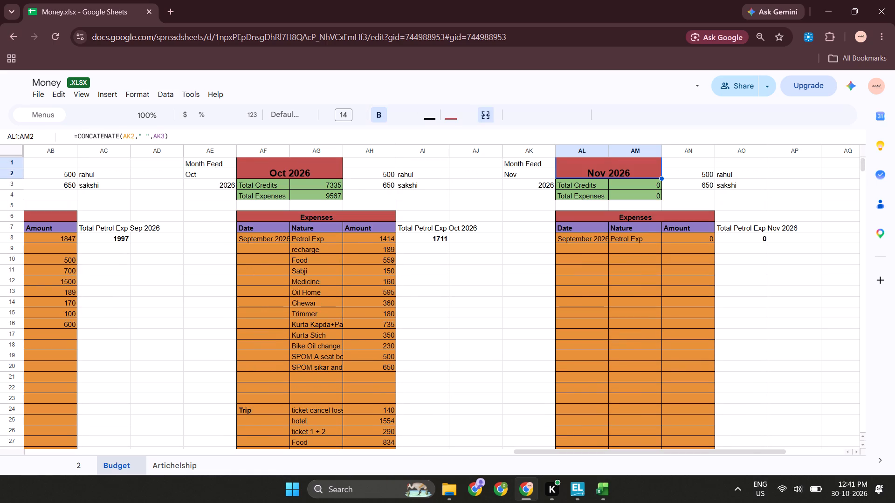
pyautogui.press('Up')
pyautogui.press('Down')
pyautogui.press('Right')
pyautogui.press('Down')
pyautogui.press('Down')
pyautogui.press('Up')
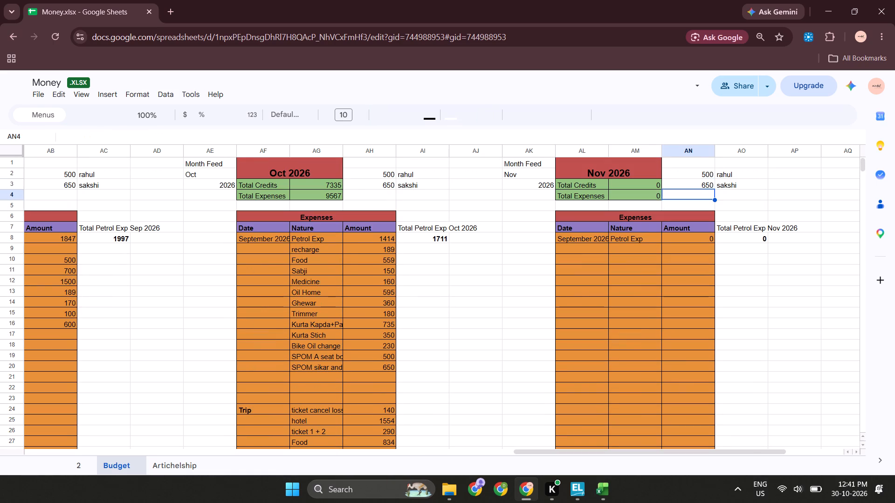
pyautogui.press('Left')
pyautogui.press('Left')
pyautogui.press('Left')
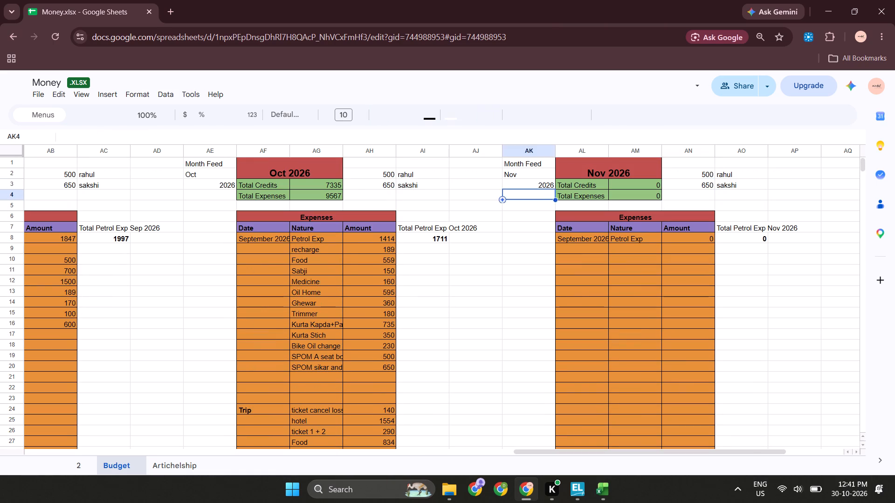
# Examine the Oct 2026 block from its Month Feed cells down through the petrol expense table and its title row.
pyautogui.press('Left')
pyautogui.press('Left')
pyautogui.press('Left')
pyautogui.press('Left')
pyautogui.press('Left')
pyautogui.press('Left')
pyautogui.press('Down')
pyautogui.press('Down')
pyautogui.press('Down')
pyautogui.press('Down')
pyautogui.press('Down')
pyautogui.press('Down')
pyautogui.press('Down')
pyautogui.press('Down')
pyautogui.press('Down')
pyautogui.press('Down')
pyautogui.press('Down')
pyautogui.press('Down')
pyautogui.press('Down')
pyautogui.press('Down')
pyautogui.press('Down')
pyautogui.press('Down')
pyautogui.press('Down')
pyautogui.press('Down')
pyautogui.press('Down')
pyautogui.press('Down')
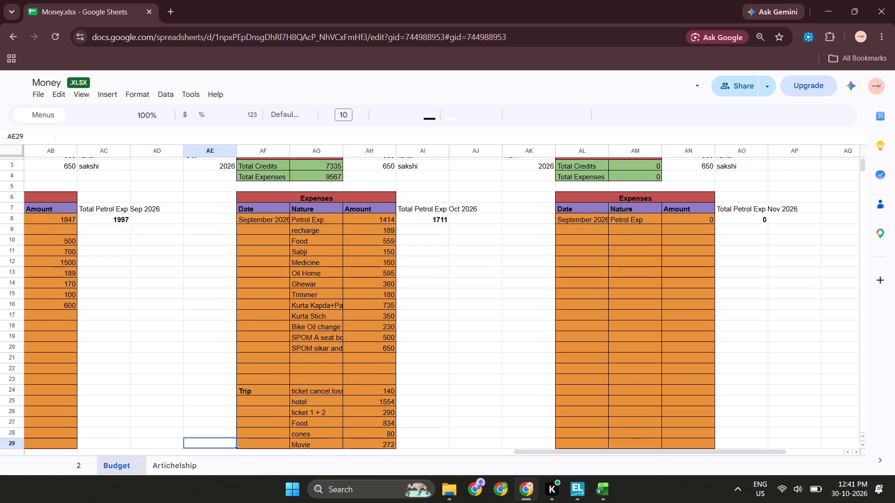
pyautogui.press('Up')
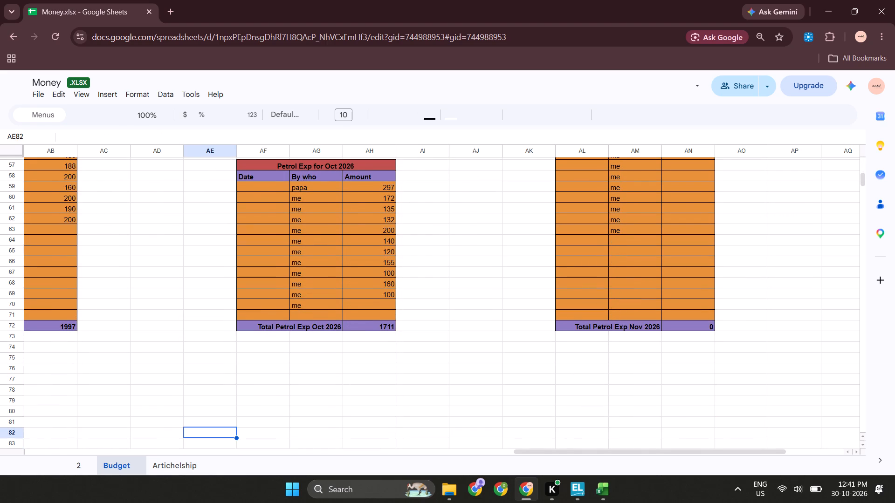
pyautogui.press('Up')
pyautogui.press('Right')
pyautogui.press('Up')
pyautogui.press('Up')
pyautogui.press('Up')
pyautogui.press('Up')
pyautogui.press('Up')
pyautogui.press('Up')
pyautogui.press('Up')
pyautogui.press('Up')
pyautogui.press('Up')
pyautogui.press('Up')
pyautogui.press('Up')
pyautogui.press('Up')
pyautogui.press('Up')
pyautogui.press('Up')
pyautogui.press('Up')
pyautogui.press('Up')
pyautogui.press('Up')
pyautogui.press('Up')
pyautogui.press('Up')
pyautogui.press('Up')
pyautogui.press('Up')
pyautogui.press('Up')
pyautogui.press('Up')
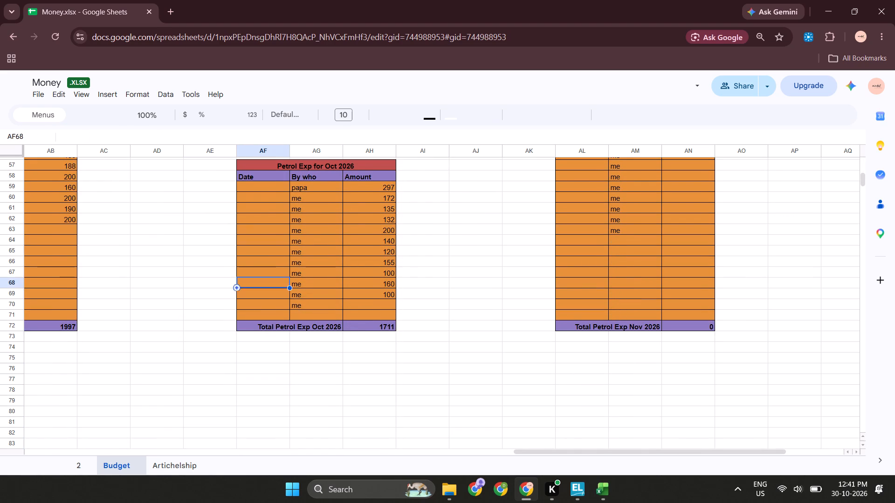
pyautogui.press('Up')
pyautogui.press('Up')
pyautogui.press('Down')
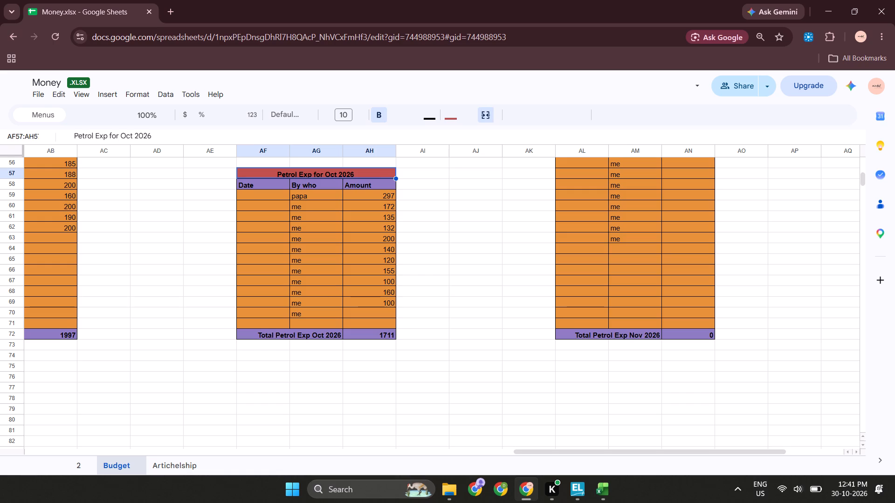
# Check the title and layout of the Sep 2026 petrol expense table against the neighbouring Oct 2026 table.
pyautogui.press('Left')
pyautogui.press('Left')
pyautogui.press('Up')
pyautogui.press('Left')
pyautogui.press('Up')
pyautogui.press('Left')
pyautogui.press('Up')
pyautogui.press('Left')
pyautogui.press('Up')
pyautogui.press('Left')
pyautogui.press('Up')
pyautogui.press('Up')
pyautogui.press('Up')
pyautogui.press('Left')
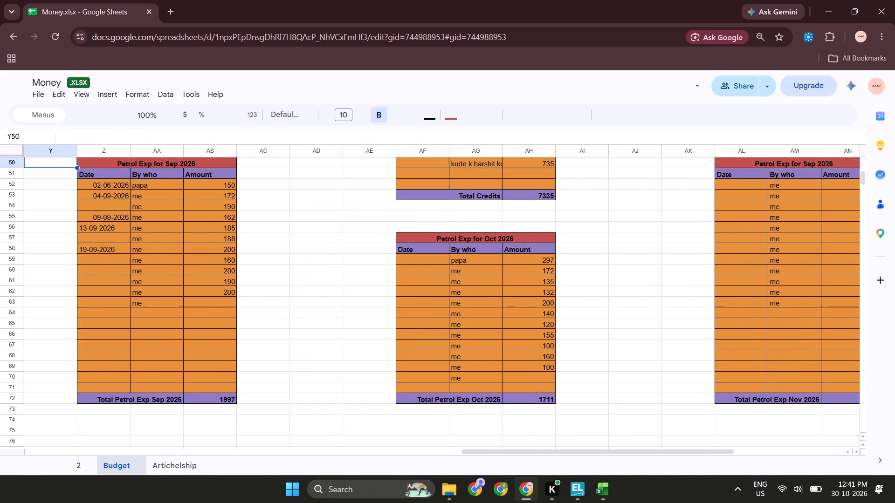
pyautogui.press('Up')
pyautogui.press('Right')
pyautogui.press('Down')
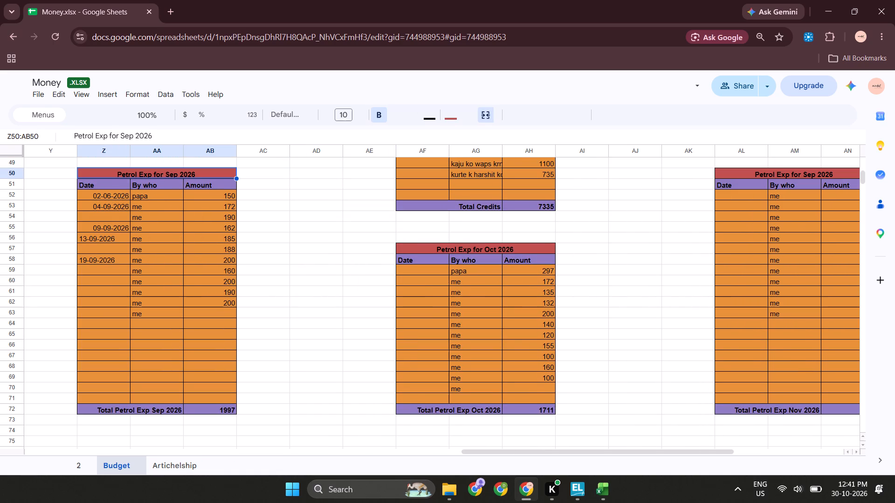
# Examine the petrol expense tables of the earlier months, back to the June 2026 table at the start of the sheet.
pyautogui.press('Left')
pyautogui.press('Left')
pyautogui.press('Left')
pyautogui.press('Left')
pyautogui.press('Left')
pyautogui.press('Left')
pyautogui.press('Left')
pyautogui.press('Left')
pyautogui.press('Left')
pyautogui.press('Left')
pyautogui.press('Left')
pyautogui.press('Left')
pyautogui.press('Left')
pyautogui.press('Left')
pyautogui.press('Left')
pyautogui.press('Left')
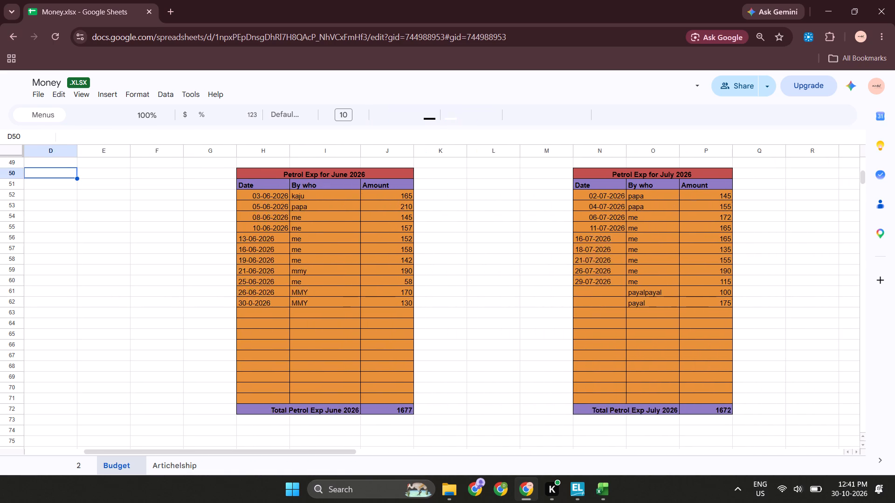
pyautogui.press('Left')
pyautogui.press('Left')
pyautogui.press('Left')
pyautogui.press('Left')
pyautogui.press('Right')
pyautogui.press('Right')
pyautogui.press('Right')
pyautogui.press('Right')
pyautogui.press('Right')
pyautogui.press('Right')
pyautogui.press('Up')
pyautogui.press('Right')
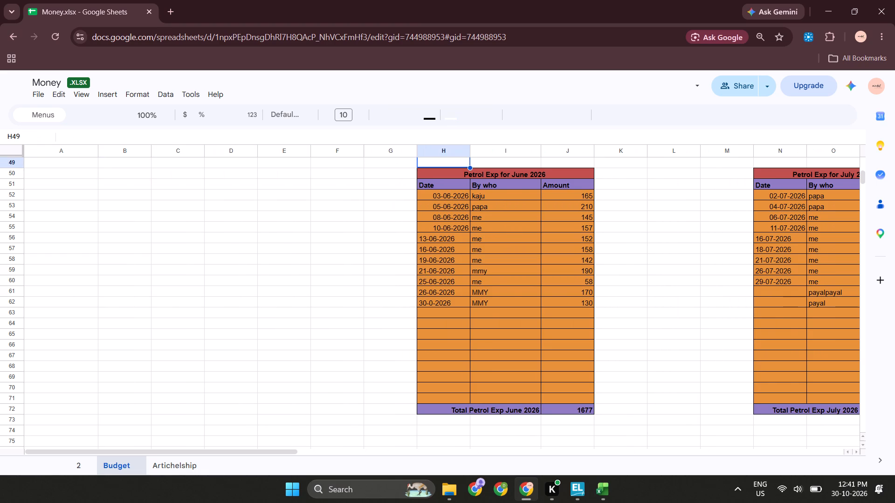
# Examine the June 2026 block's column I from the credits table down past the petrol expense total.
pyautogui.press('Up')
pyautogui.press('Right')
pyautogui.press('Up')
pyautogui.press('Up')
pyautogui.press('Up')
pyautogui.press('Up')
pyautogui.press('Up')
pyautogui.press('Up')
pyautogui.press('Up')
pyautogui.press('Down')
pyautogui.press('Down')
pyautogui.press('Down')
pyautogui.press('Down')
pyautogui.press('Down')
pyautogui.press('Down')
pyautogui.press('Down')
pyautogui.press('Down')
pyautogui.press('Down')
pyautogui.press('Down')
pyautogui.press('Down')
pyautogui.press('Down')
pyautogui.press('Down')
pyautogui.press('Down')
pyautogui.press('Down')
pyautogui.press('Down')
pyautogui.press('Down')
pyautogui.press('Down')
pyautogui.press('Down')
pyautogui.press('Down')
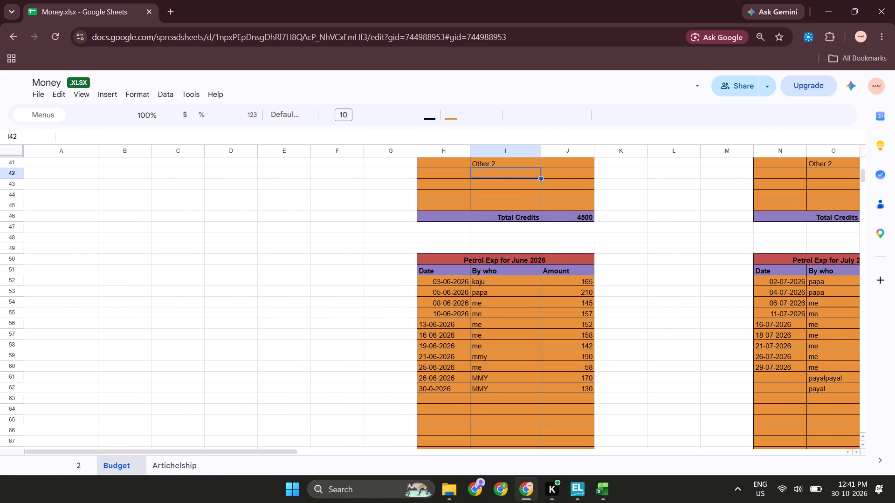
pyautogui.press('Up')
pyautogui.press('Up')
pyautogui.press('Up')
pyautogui.press('Up')
pyautogui.press('Up')
pyautogui.press('Up')
pyautogui.press('Up')
pyautogui.press('Up')
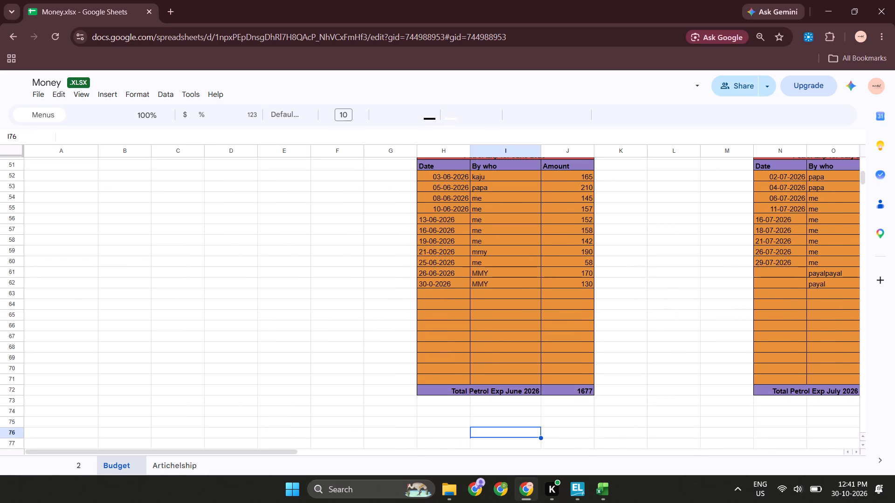
# Review the petrol expense tables across the monthly blocks from June 2026 forward to the Nov 2026 table.
pyautogui.press('Right')
pyautogui.press('Right')
pyautogui.press('Right')
pyautogui.press('Right')
pyautogui.press('Right')
pyautogui.press('Right')
pyautogui.press('Right')
pyautogui.press('Right')
pyautogui.press('Right')
pyautogui.press('Right')
pyautogui.press('Right')
pyautogui.press('Right')
pyautogui.press('Right')
pyautogui.press('Right')
pyautogui.press('Right')
pyautogui.press('Right')
pyautogui.press('Right')
pyautogui.press('Right')
pyautogui.press('Right')
pyautogui.press('Right')
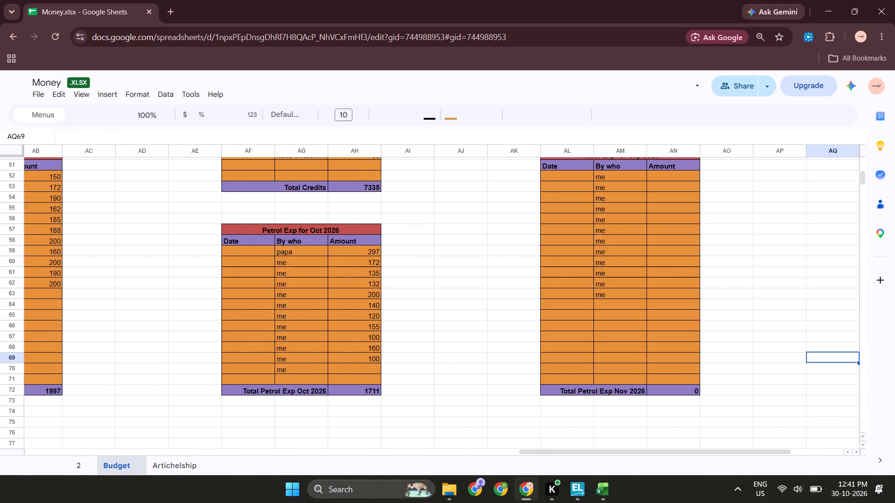
# Compare the row layout of the Sep 2026 petrol expense table with the neighbouring Oct 2026 table.
pyautogui.press('Left')
pyautogui.press('Left')
pyautogui.press('Left')
pyautogui.press('Left')
pyautogui.press('Left')
pyautogui.press('Left')
pyautogui.press('Left')
pyautogui.press('Left')
pyautogui.press('Left')
pyautogui.press('Left')
pyautogui.press('Left')
pyautogui.press('Left')
pyautogui.press('Left')
pyautogui.press('Left')
pyautogui.press('Left')
pyautogui.press('Left')
pyautogui.press('Left')
pyautogui.press('Left')
pyautogui.press('Left')
pyautogui.press('Left')
pyautogui.press('Right')
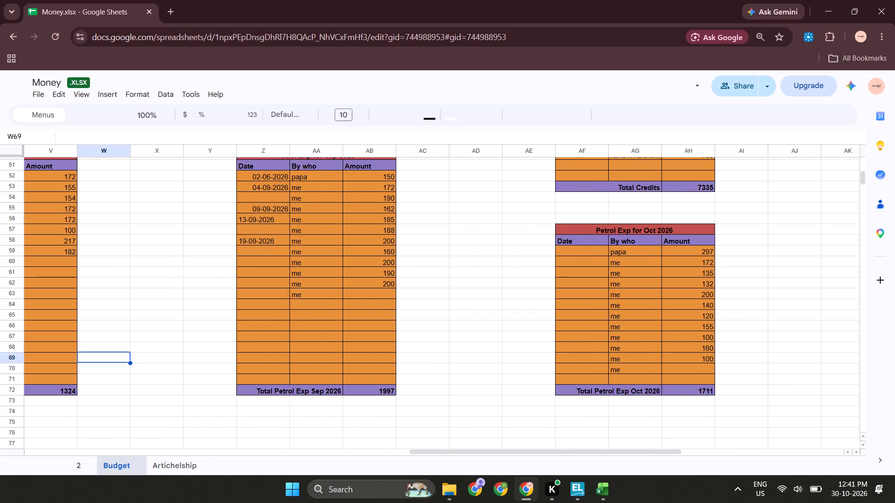
pyautogui.press('Right')
pyautogui.press('Right')
pyautogui.press('Right')
pyautogui.press('Right')
pyautogui.press('Right')
pyautogui.press('Right')
pyautogui.press('Up')
pyautogui.press('Right')
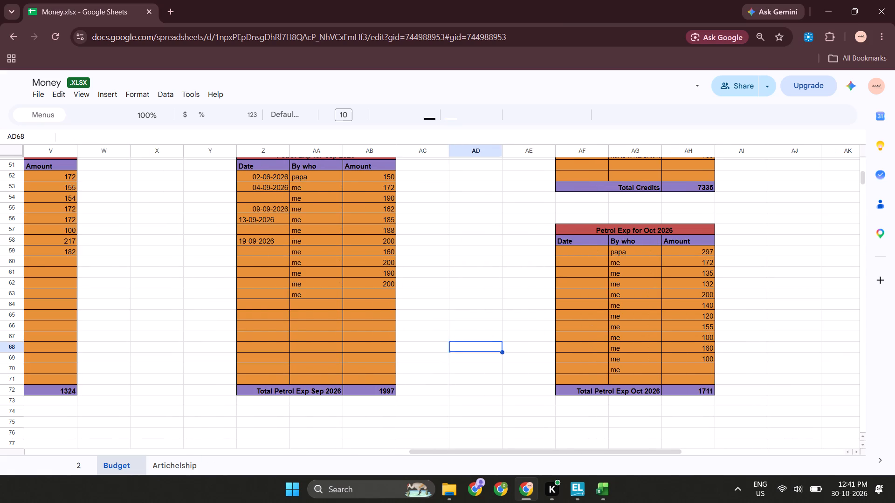
pyautogui.press('Up')
pyautogui.press('Right')
pyautogui.press('Right')
pyautogui.press('Up')
pyautogui.press('Right')
pyautogui.press('Up')
pyautogui.press('Right')
pyautogui.press('Left')
pyautogui.press('Left')
pyautogui.press('Left')
pyautogui.press('Left')
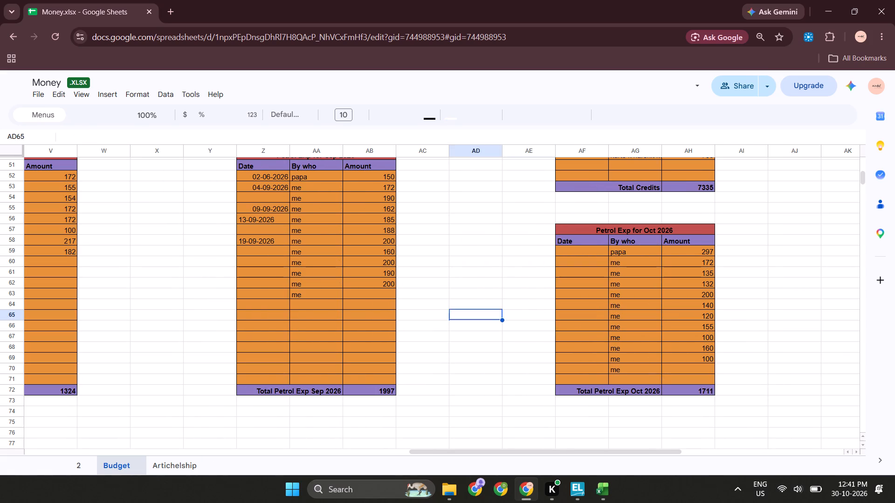
# Move the June 2026 petrol expense total row, label and amount, up to row 66.
pyautogui.press('Left')
pyautogui.press('Left')
pyautogui.press('Left')
pyautogui.press('Left')
pyautogui.press('Left')
pyautogui.press('Left')
pyautogui.press('Left')
pyautogui.press('Left')
pyautogui.press('Left')
pyautogui.press('Left')
pyautogui.press('Left')
pyautogui.press('Left')
pyautogui.press('Left')
pyautogui.press('Left')
pyautogui.press('Left')
pyautogui.press('Left')
pyautogui.press('Left')
pyautogui.press('Left')
pyautogui.press('Left')
pyautogui.press('Left')
pyautogui.press('Left')
pyautogui.press('Left')
pyautogui.press('Left')
pyautogui.press('Right')
pyautogui.press('Right')
pyautogui.press('Right')
pyautogui.press('Right')
pyautogui.press('Right')
pyautogui.press('Right')
pyautogui.press('Right')
pyautogui.press('Right')
pyautogui.press('Right')
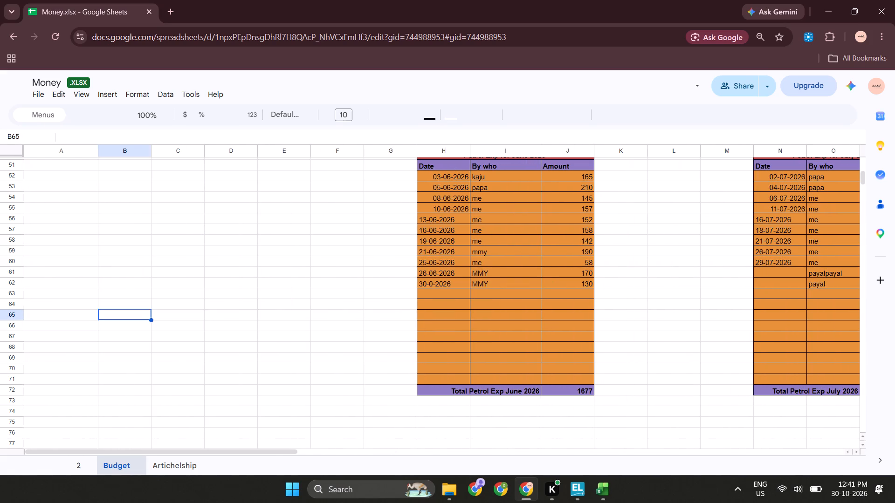
pyautogui.press('Down')
pyautogui.press('Down')
pyautogui.press('Left')
pyautogui.press('Down')
pyautogui.press('Down')
pyautogui.press('Down')
pyautogui.press('Down')
pyautogui.hotkey('shift', 'Down')
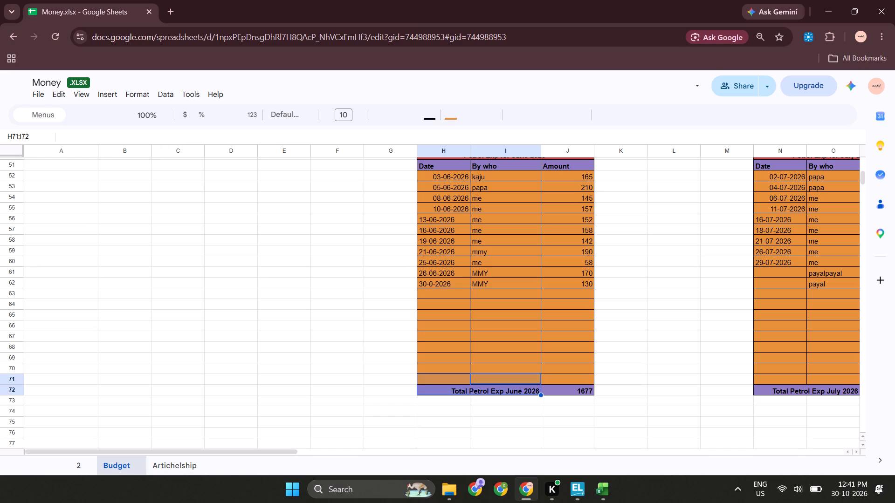
pyautogui.press('Down')
pyautogui.hotkey('shift', 'Right')
pyautogui.hotkey('ctrl', 'x')
pyautogui.press('Up')
pyautogui.press('Up')
pyautogui.press('Up')
pyautogui.press('Left')
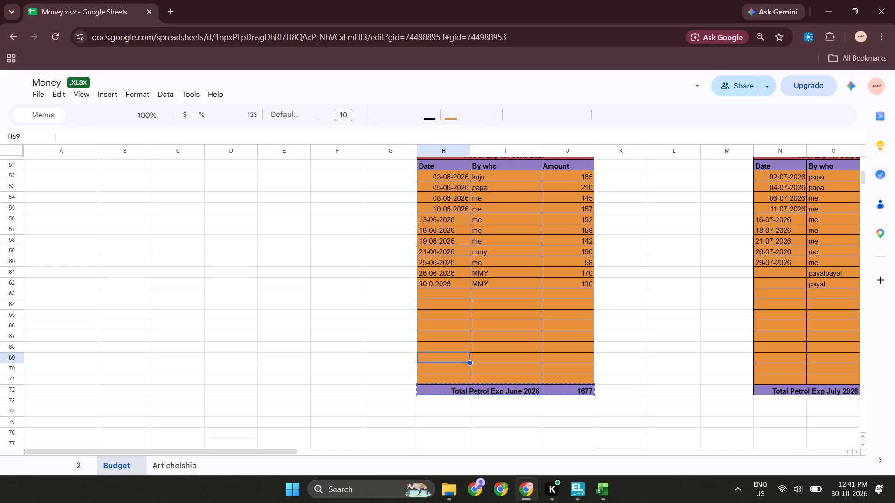
pyautogui.press('Up')
pyautogui.press('Up')
pyautogui.press('Up')
pyautogui.press('Up')
pyautogui.press('Down')
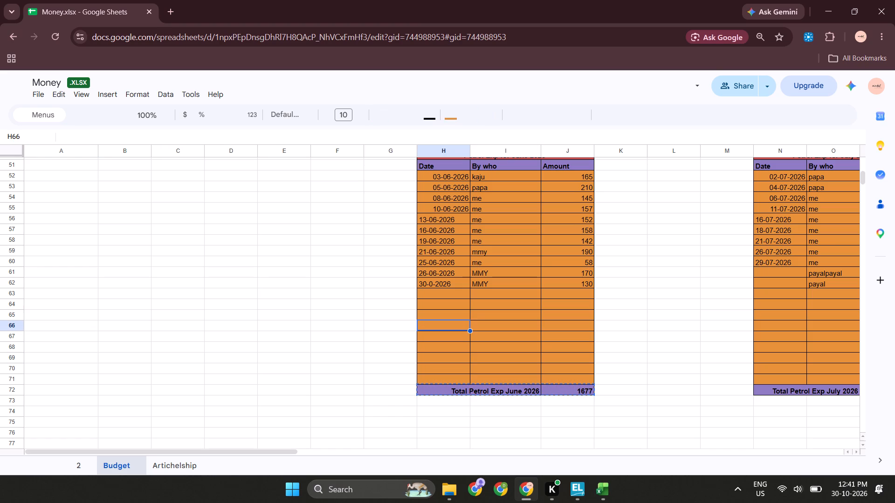
pyautogui.hotkey('ctrl', 'v')
# Clear the leftover orange rows 67 to 71 below the June 2026 petrol total by filling blank column G across to column J.
pyautogui.press('Down')
pyautogui.press('Down')
pyautogui.press('Left')
pyautogui.press('Up')
pyautogui.hotkey('shift', 'Down')
pyautogui.hotkey('shift', 'Right')
pyautogui.hotkey('shift', 'Down')
pyautogui.hotkey('shift', 'Right')
pyautogui.hotkey('shift', 'Down')
pyautogui.hotkey('shift', 'Down')
pyautogui.hotkey('shift', 'Right')
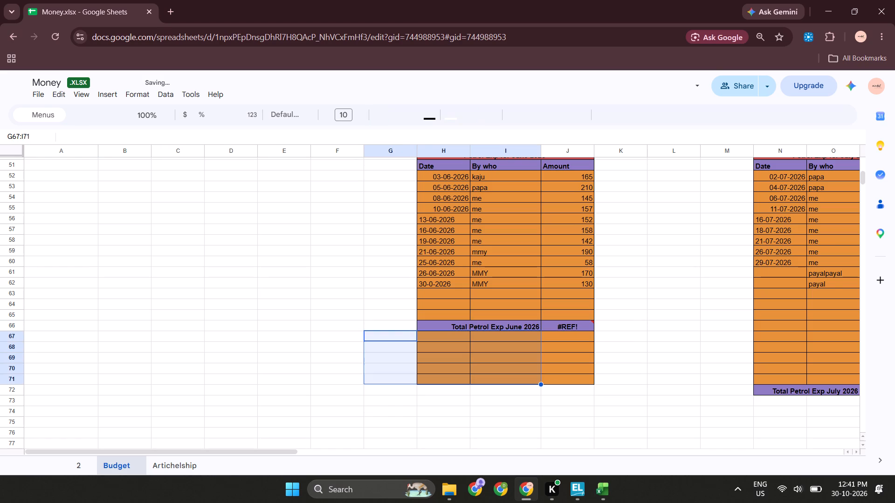
pyautogui.hotkey('ctrl', 'r')
# Correct the June 2026 petrol total formula in J66 to =SUM(J52:J65).
pyautogui.press('Right')
pyautogui.press('Up')
pyautogui.press('Right')
pyautogui.press('F2')
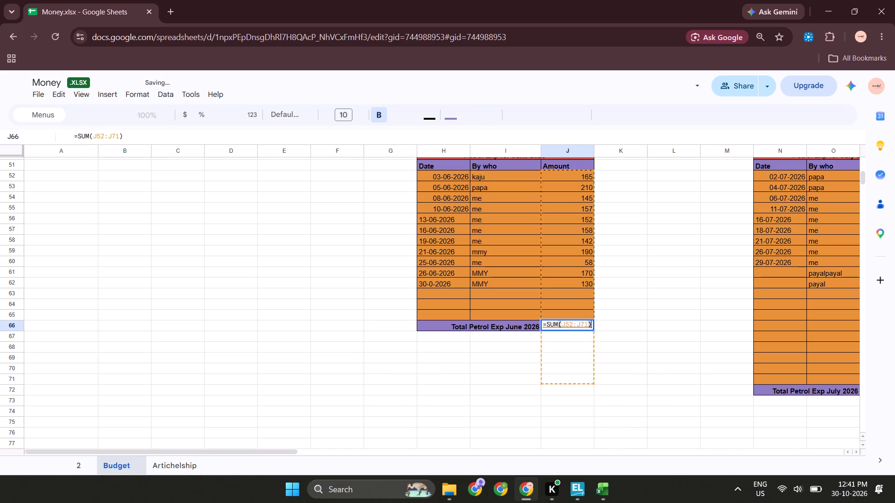
pyautogui.press('BackSpace')
pyautogui.press('BackSpace')
pyautogui.press('BackSpace')
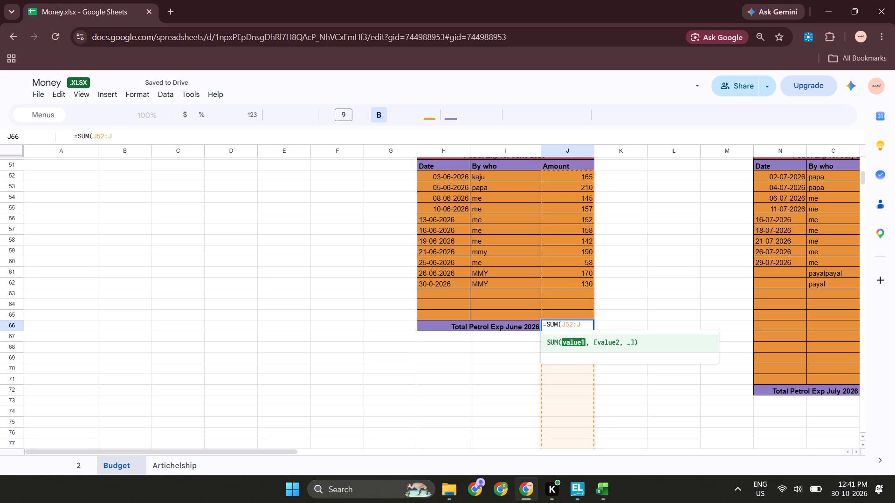
pyautogui.press('Right')
pyautogui.press('Clear')
pyautogui.press('Return')
pyautogui.press('Up')
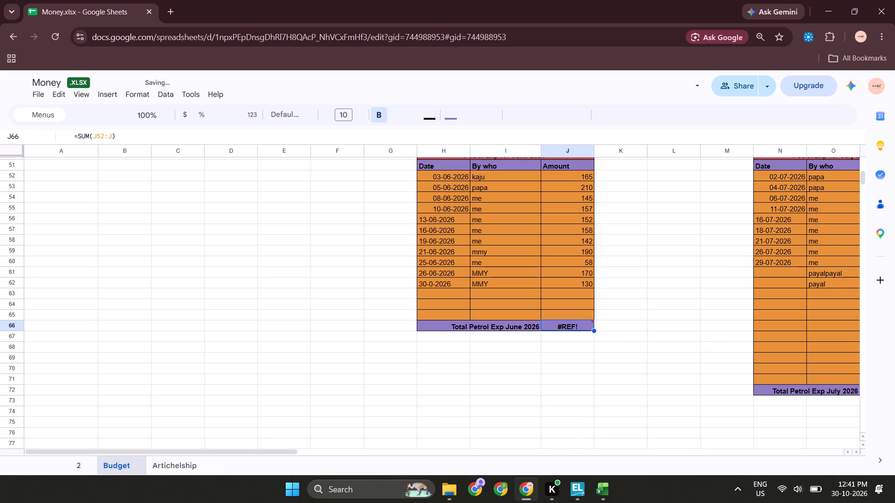
pyautogui.press('Return')
pyautogui.press('Left')
pyautogui.press('Right')
pyautogui.press('Left')
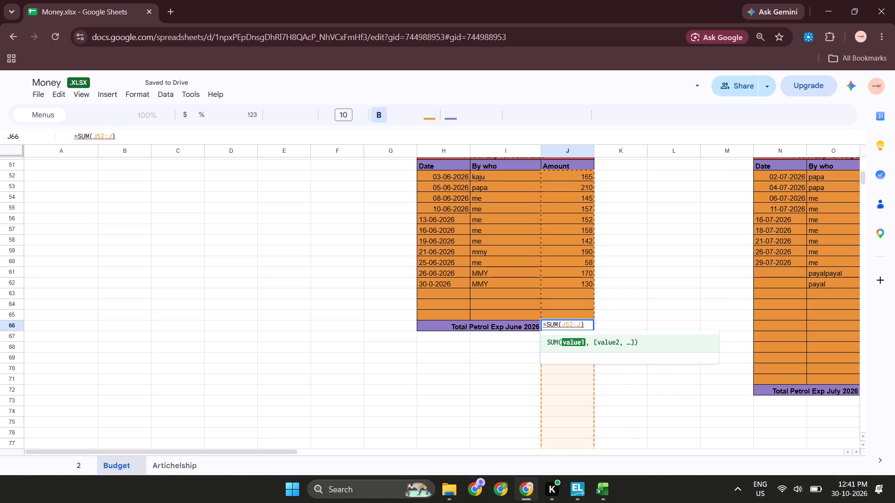
pyautogui.write('65')
pyautogui.press('Return')
pyautogui.press('Up')
pyautogui.press('Right')
pyautogui.press('Left')
pyautogui.press('F2')
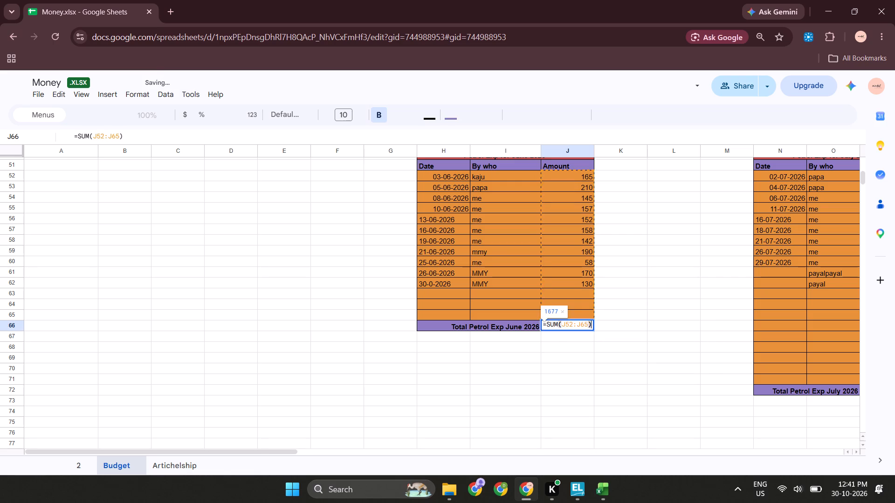
pyautogui.press('Escape')
# Move the July 2026 petrol expense total row, label and amount, up to row 66.
pyautogui.press('Right')
pyautogui.press('Right')
pyautogui.press('Right')
pyautogui.press('Down')
pyautogui.press('Right')
pyautogui.press('Down')
pyautogui.press('Down')
pyautogui.press('Down')
pyautogui.press('Down')
pyautogui.press('Down')
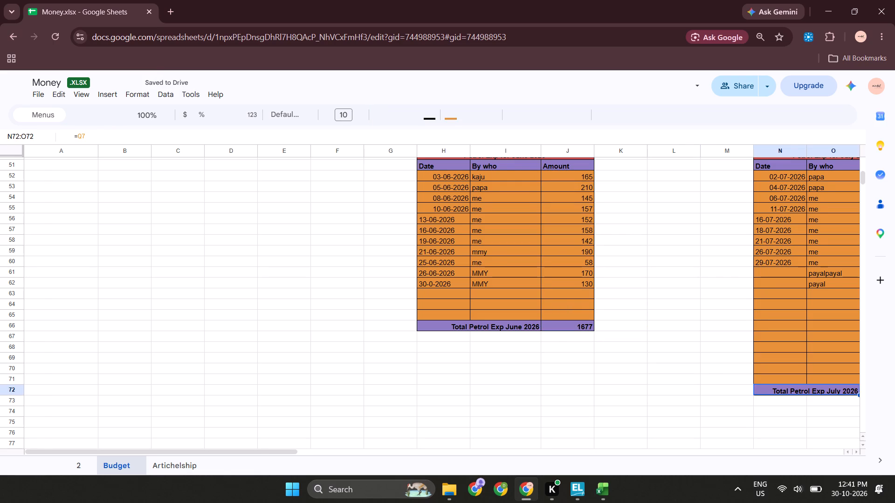
pyautogui.hotkey('shift', 'Right')
pyautogui.hotkey('ctrl', 'c')
pyautogui.hotkey('ctrl', 'x')
pyautogui.press('Up')
pyautogui.press('Up')
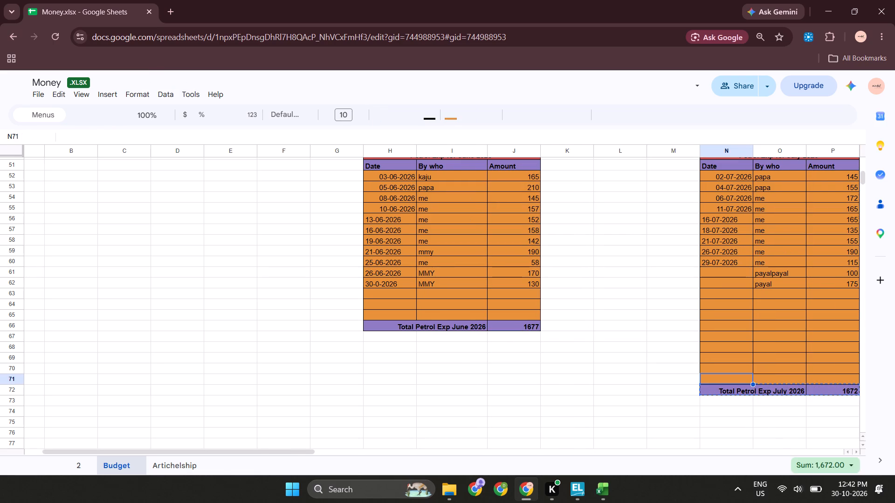
pyautogui.press('Up')
pyautogui.press('Up')
pyautogui.press('Up')
pyautogui.press('Up')
pyautogui.hotkey('ctrl', 'v')
# Clear the leftover orange rows 67 to 71 below the July 2026 petrol total by filling in adjacent blank cells across N to P.
pyautogui.press('Right')
pyautogui.press('Down')
pyautogui.press('Left')
pyautogui.press('Left')
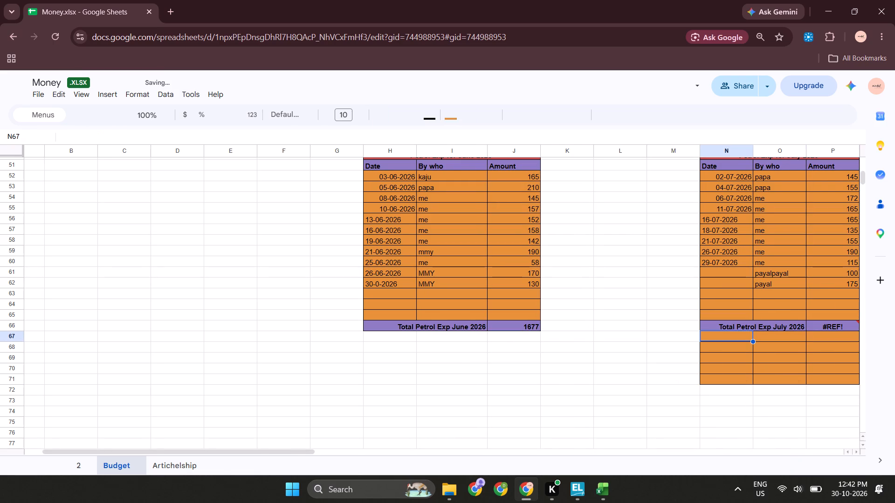
pyautogui.press('Left')
pyautogui.hotkey('shift', 'Down')
pyautogui.hotkey('shift', 'Right')
pyautogui.hotkey('shift', 'Down')
pyautogui.hotkey('shift', 'Right')
pyautogui.hotkey('shift', 'Down')
pyautogui.hotkey('shift', 'Right')
pyautogui.hotkey('ctrl', 'r')
pyautogui.press('Down')
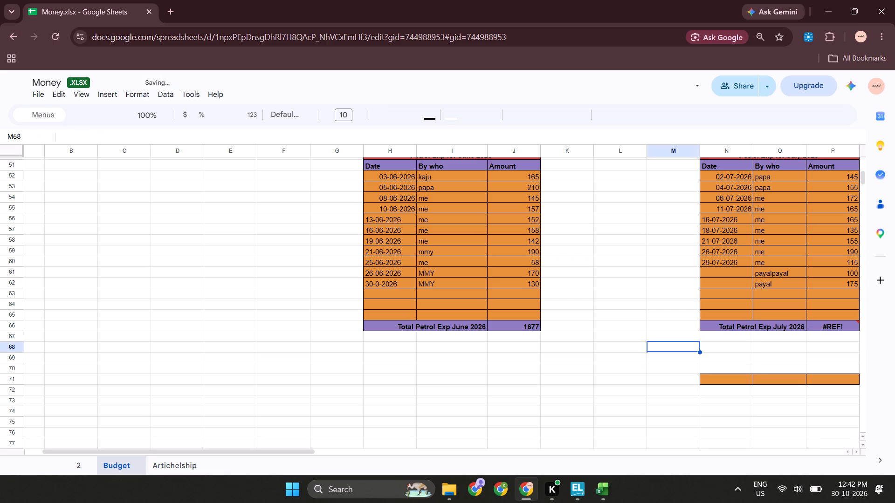
pyautogui.press('Down')
pyautogui.hotkey('shift', 'Right')
pyautogui.hotkey('shift', 'Down')
pyautogui.hotkey('shift', 'Right')
pyautogui.hotkey('shift', 'Down')
pyautogui.hotkey('shift', 'Down')
pyautogui.hotkey('shift', 'Right')
pyautogui.hotkey('ctrl', 'd')
pyautogui.press('Up')
pyautogui.press('Right')
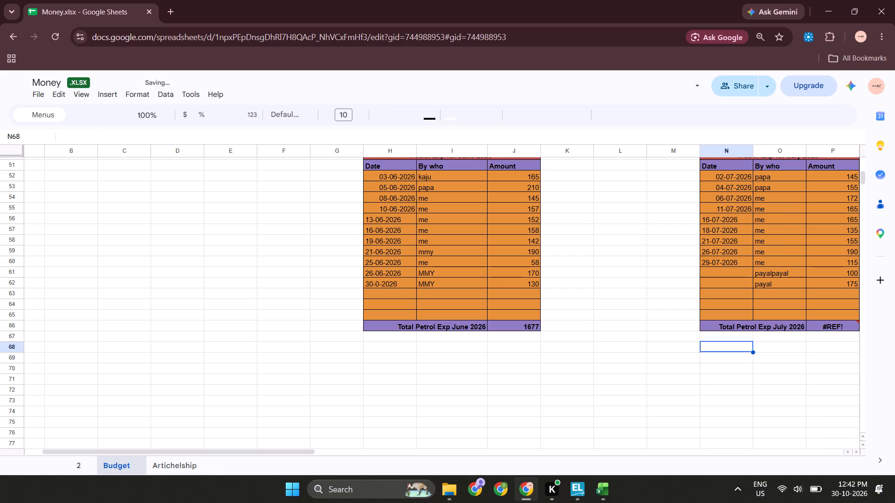
# Correct the July 2026 petrol total in P66 to =SUM(P52:P65) by copying the June total formula from J66.
pyautogui.press('Right')
pyautogui.press('Right')
pyautogui.press('Right')
pyautogui.press('Up')
pyautogui.press('Left')
pyautogui.press('Left')
pyautogui.press('Left')
pyautogui.press('Left')
pyautogui.press('Left')
pyautogui.press('Left')
pyautogui.press('Up')
pyautogui.press('Left')
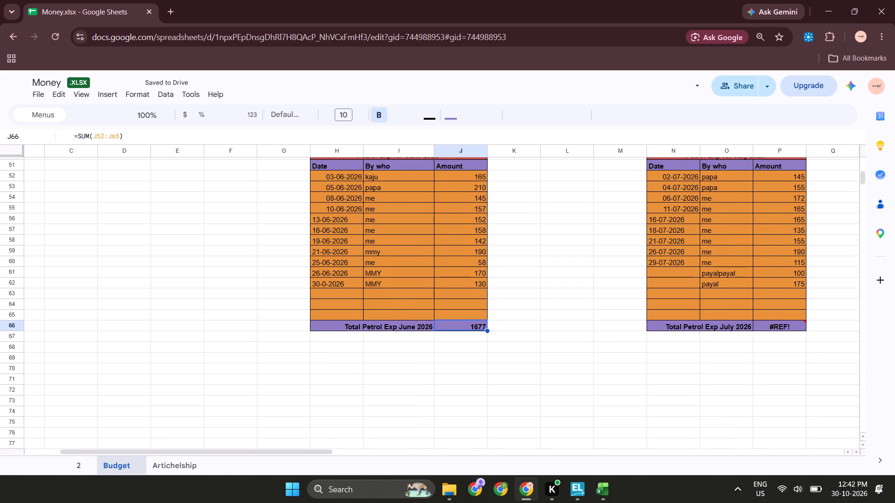
pyautogui.hotkey('ctrl', 'c')
pyautogui.press('Right')
pyautogui.press('Right')
pyautogui.press('Right')
pyautogui.press('Right')
pyautogui.press('Right')
pyautogui.hotkey('ctrl', 'v')
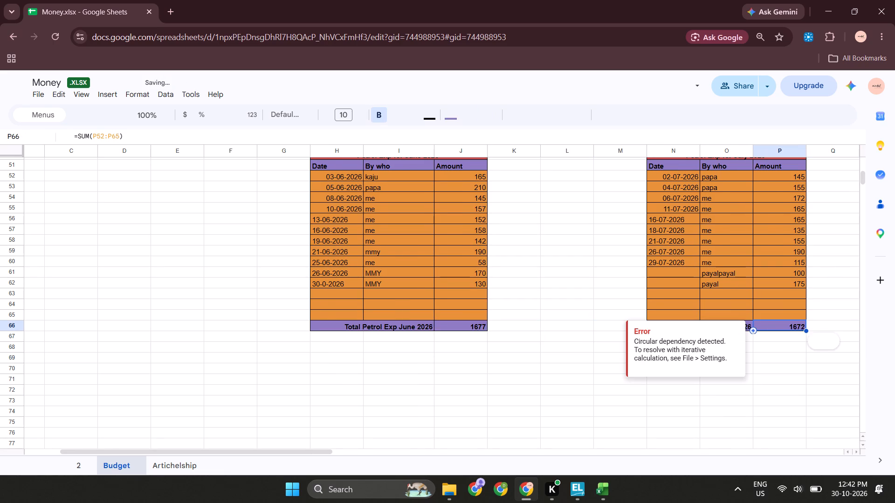
# Copy the July 2026 petrol total row, label and amount, into T66:V66 of the August 2026 petrol table.
pyautogui.press('Right')
pyautogui.press('Right')
pyautogui.press('Right')
pyautogui.press('Right')
pyautogui.press('Right')
pyautogui.press('Right')
pyautogui.press('Left')
pyautogui.press('Left')
pyautogui.press('Down')
pyautogui.press('Down')
pyautogui.press('Right')
pyautogui.press('Down')
pyautogui.press('Down')
pyautogui.press('Down')
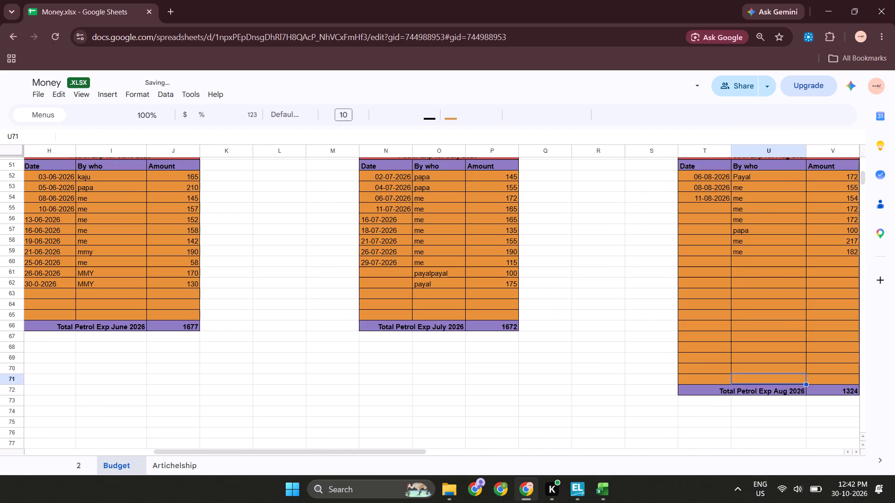
pyautogui.press('Down')
pyautogui.press('Up')
pyautogui.press('Left')
pyautogui.press('Left')
pyautogui.press('Left')
pyautogui.press('Up')
pyautogui.press('Left')
pyautogui.press('Left')
pyautogui.press('Up')
pyautogui.press('Left')
pyautogui.press('Up')
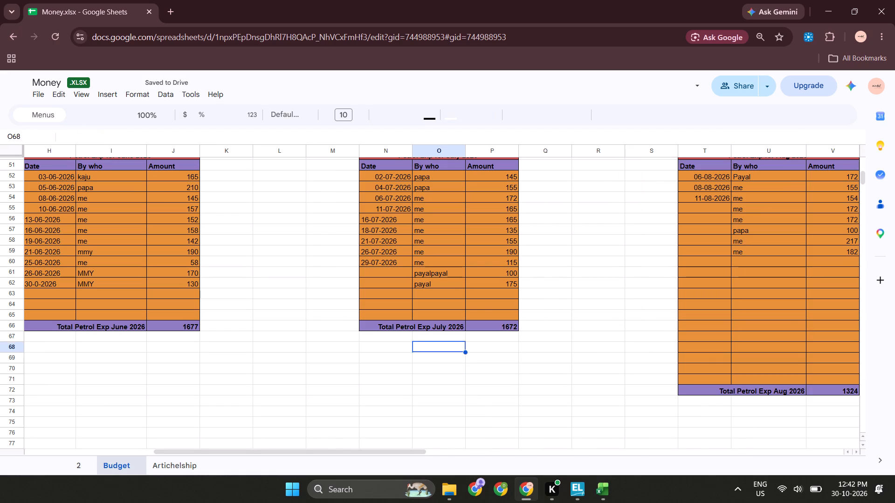
pyautogui.press('Up')
pyautogui.press('Up')
pyautogui.hotkey('shift', 'Right')
pyautogui.hotkey('ctrl', 'c')
pyautogui.press('Right')
pyautogui.press('Right')
pyautogui.press('Right')
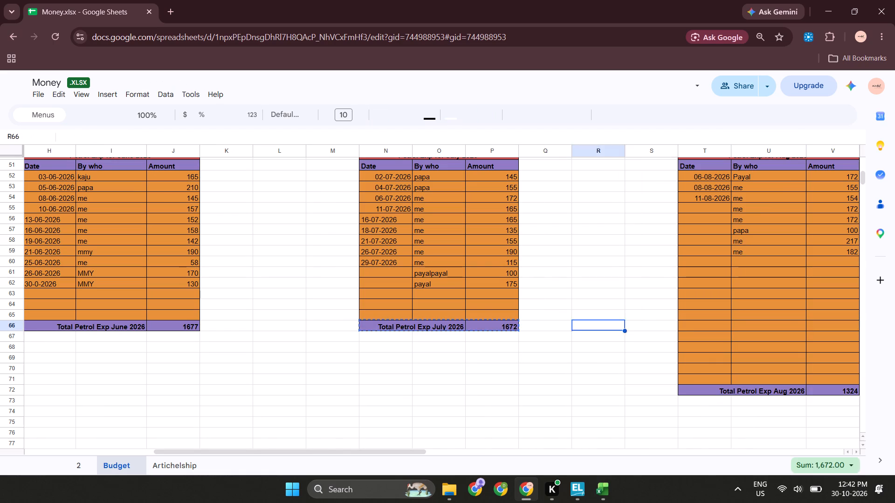
pyautogui.press('Right')
pyautogui.press('Right')
pyautogui.hotkey('ctrl', 'v')
# Clear rows 67 to 72 below the August 2026 petrol total by filling blank column S across to column V.
pyautogui.press('Down')
pyautogui.press('Down')
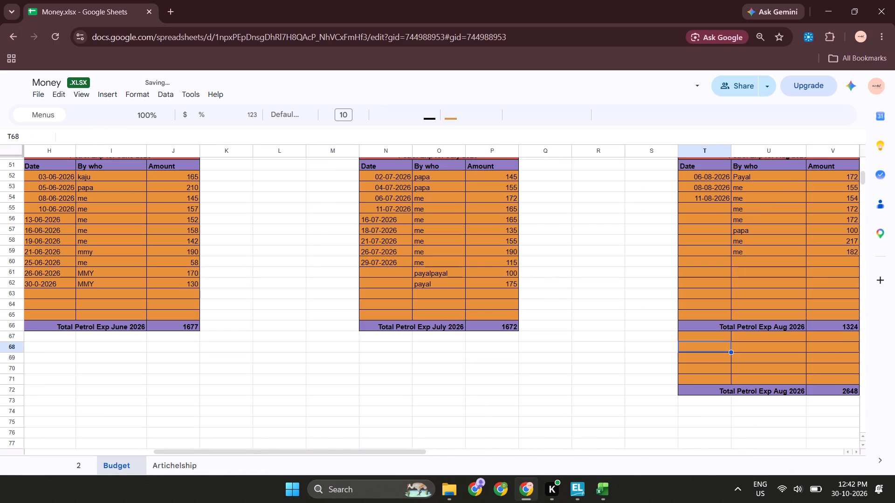
pyautogui.press('Left')
pyautogui.press('Up')
pyautogui.hotkey('shift', 'Right')
pyautogui.hotkey('shift', 'Down')
pyautogui.hotkey('shift', 'Down')
pyautogui.hotkey('shift', 'Right')
pyautogui.hotkey('shift', 'Down')
pyautogui.hotkey('shift', 'Right')
pyautogui.hotkey('shift', 'Down')
pyautogui.hotkey('shift', 'Down')
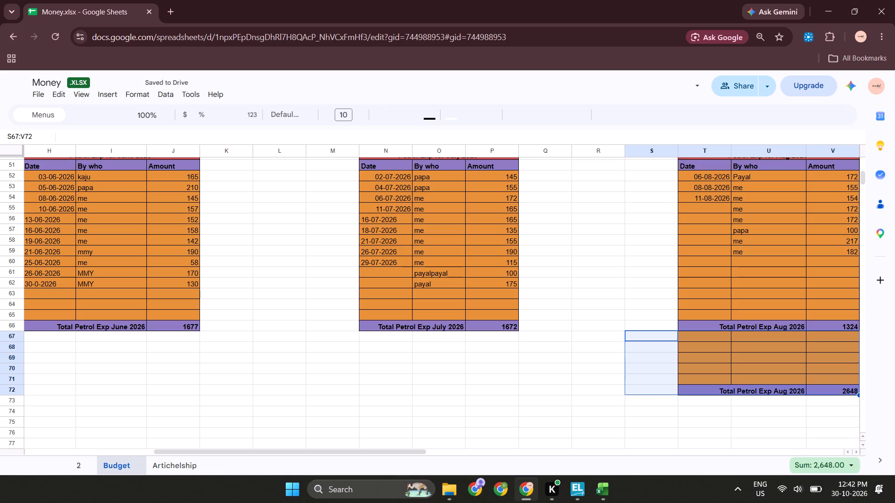
pyautogui.hotkey('ctrl', 'r')
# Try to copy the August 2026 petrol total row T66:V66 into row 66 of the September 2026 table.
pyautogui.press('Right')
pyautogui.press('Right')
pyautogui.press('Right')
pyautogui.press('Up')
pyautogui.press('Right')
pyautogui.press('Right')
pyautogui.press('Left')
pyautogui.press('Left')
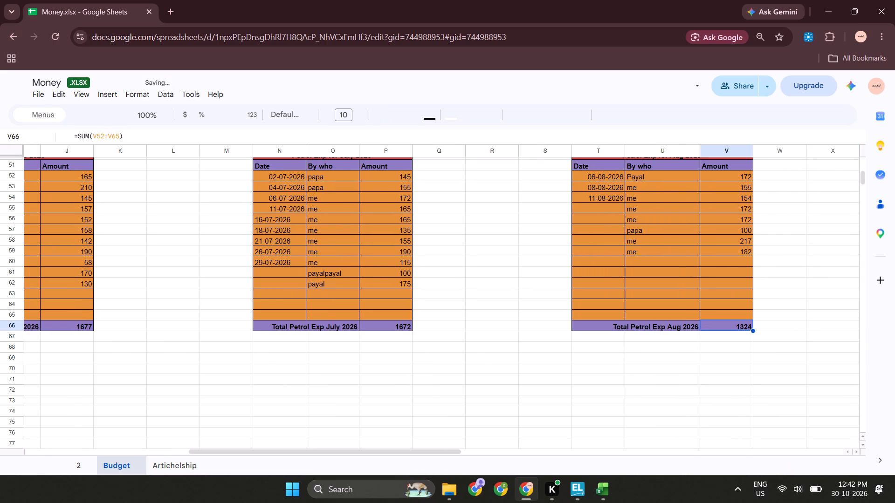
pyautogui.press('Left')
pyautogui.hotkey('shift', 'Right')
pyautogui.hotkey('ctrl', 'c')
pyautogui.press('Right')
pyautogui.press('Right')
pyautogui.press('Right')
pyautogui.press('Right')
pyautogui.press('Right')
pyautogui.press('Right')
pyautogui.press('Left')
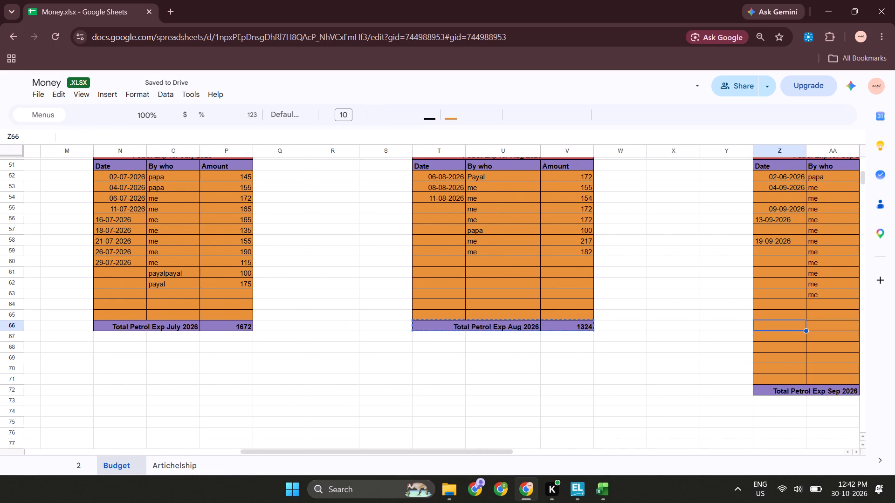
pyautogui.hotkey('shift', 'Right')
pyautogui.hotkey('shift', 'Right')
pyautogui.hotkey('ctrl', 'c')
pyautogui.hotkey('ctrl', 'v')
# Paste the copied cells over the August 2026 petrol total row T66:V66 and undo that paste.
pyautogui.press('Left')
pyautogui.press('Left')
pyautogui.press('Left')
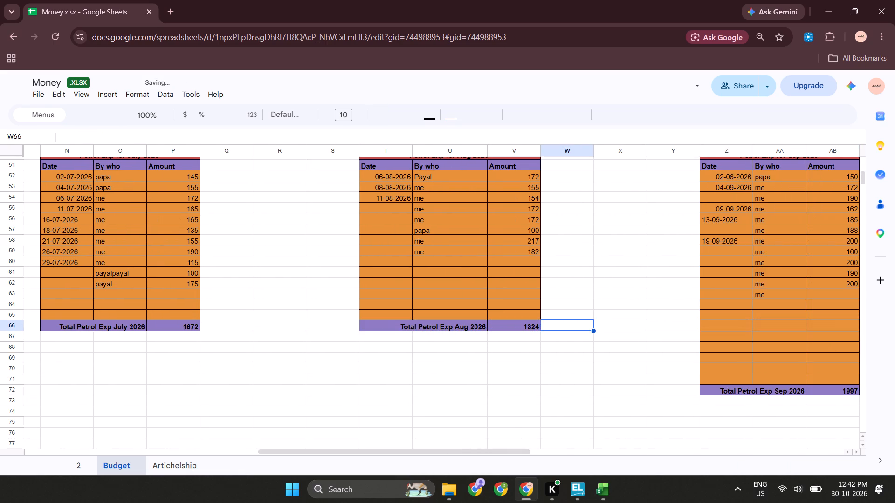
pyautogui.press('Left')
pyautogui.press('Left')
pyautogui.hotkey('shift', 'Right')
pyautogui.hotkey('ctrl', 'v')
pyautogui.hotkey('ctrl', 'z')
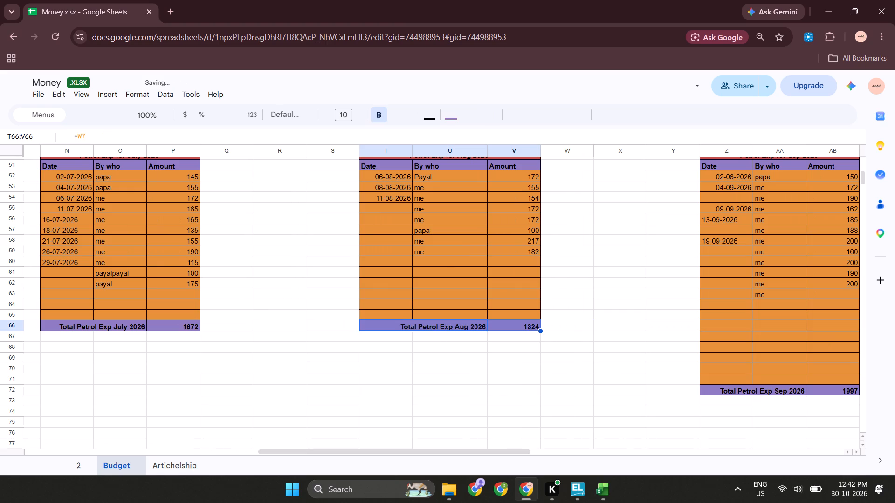
# Copy the August 2026 petrol total row, label and amount, into Z66:AB66 of the September 2026 petrol table.
pyautogui.hotkey('ctrl', 'c')
pyautogui.hotkey('ctrl', 'Right')
pyautogui.press('Right')
pyautogui.press('Right')
pyautogui.press('Right')
pyautogui.press('Right')
pyautogui.hotkey('ctrl', 'v')
# Clear rows 67 to 72 below the September 2026 petrol total by filling blank column Y across to column AB.
pyautogui.press('Down')
pyautogui.press('Down')
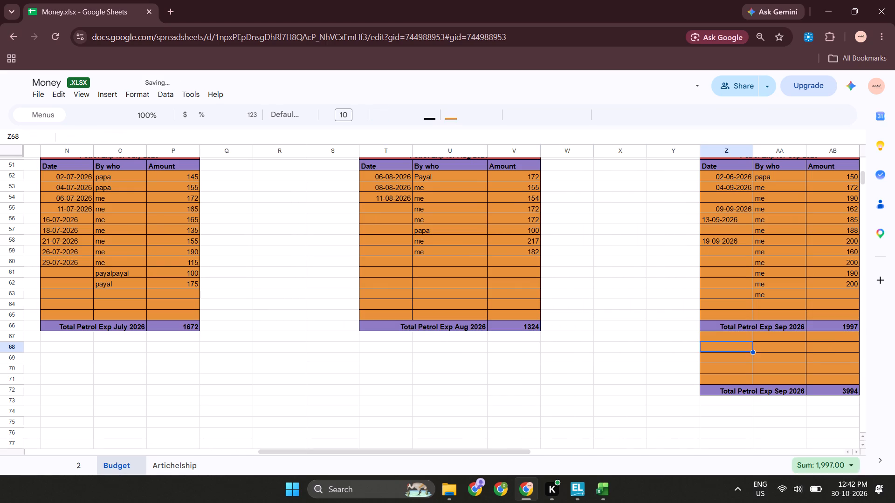
pyautogui.press('Left')
pyautogui.press('Up')
pyautogui.hotkey('shift', 'Right')
pyautogui.hotkey('shift', 'Down')
pyautogui.hotkey('shift', 'Down')
pyautogui.hotkey('shift', 'Right')
pyautogui.hotkey('shift', 'Down')
pyautogui.hotkey('shift', 'Down')
pyautogui.hotkey('shift', 'Right')
pyautogui.hotkey('shift', 'Down')
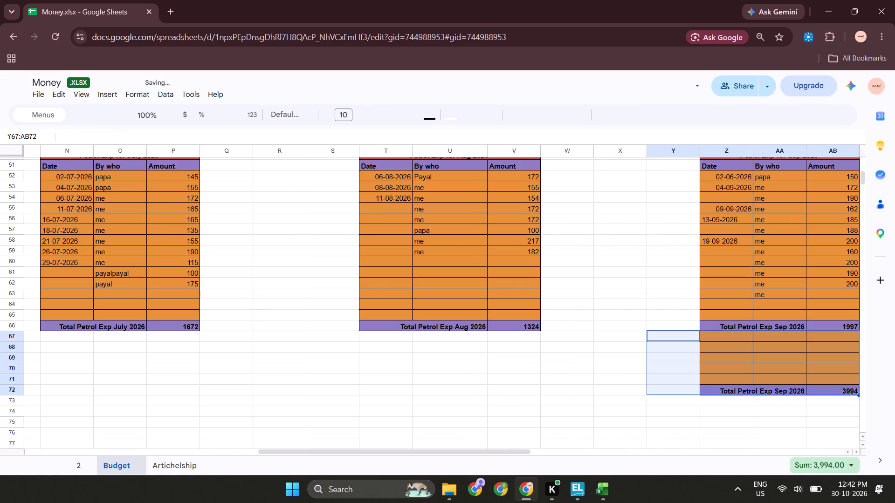
pyautogui.hotkey('ctrl', 'r')
# Clear the October 2026 petrol amounts in AH66:AH69.
pyautogui.press('Right')
pyautogui.press('Right')
pyautogui.press('Right')
pyautogui.press('Right')
pyautogui.press('Right')
pyautogui.press('Right')
pyautogui.press('Right')
pyautogui.press('Right')
pyautogui.press('Right')
pyautogui.press('Left')
pyautogui.press('Left')
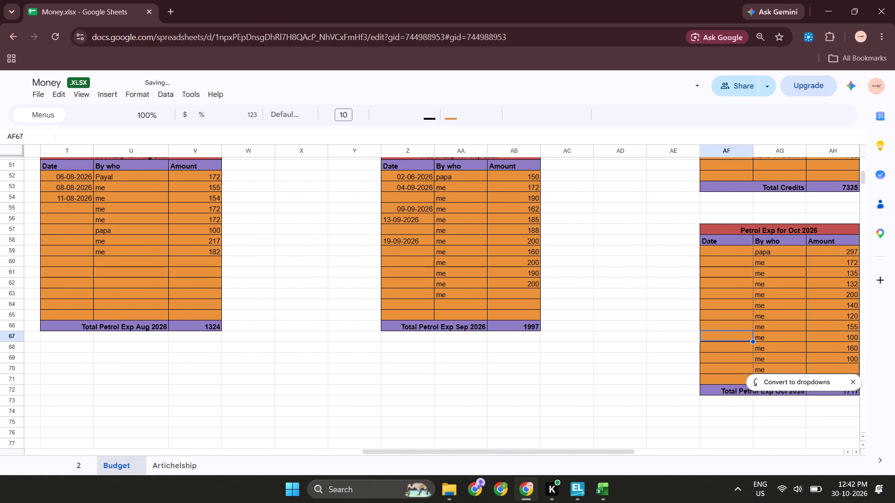
pyautogui.press('Right')
pyautogui.press('Right')
pyautogui.press('Right')
pyautogui.press('Up')
pyautogui.press('Left')
pyautogui.hotkey('shift', 'Down')
pyautogui.hotkey('shift', 'Down')
pyautogui.hotkey('shift', 'Down')
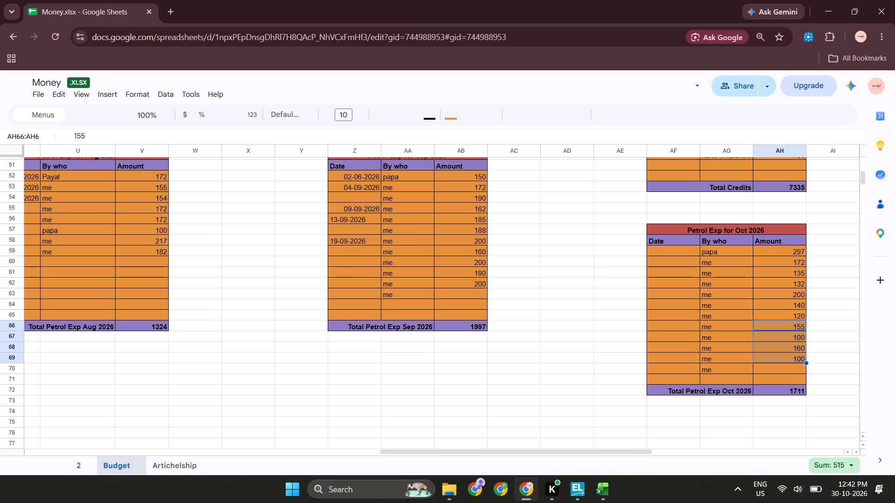
pyautogui.press('Up')
pyautogui.press('Up')
pyautogui.press('Down')
pyautogui.hotkey('ctrl', 'shift', 'Down')
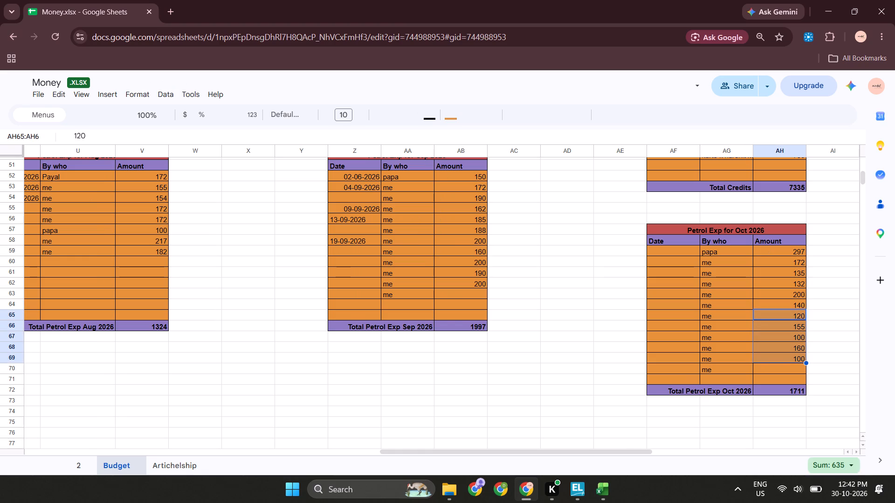
pyautogui.press('Down')
pyautogui.hotkey('ctrl', 'shift', 'Down')
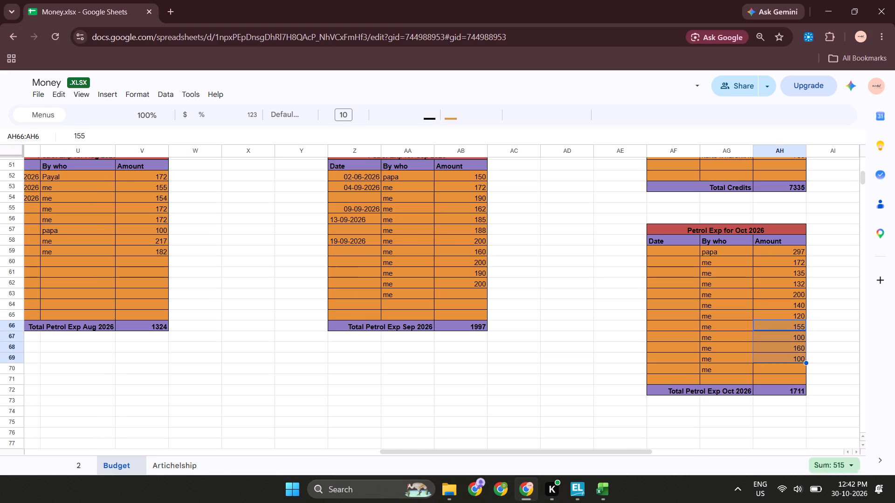
pyautogui.press('Delete')
# Make row 65 of the October 2026 petrol table a combined entry, with amount 635 and "consolidated" in its date cell.
pyautogui.press('Up')
pyautogui.press('3')
pyautogui.press('BackSpace')
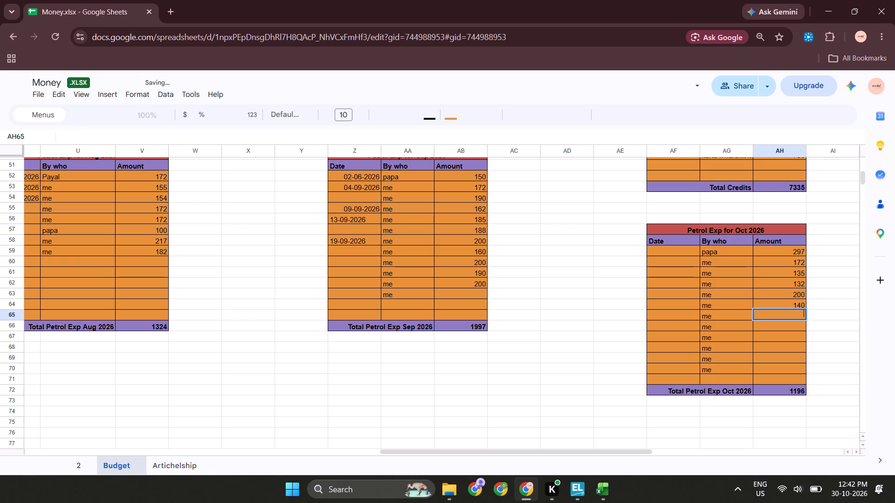
pyautogui.write('635')
pyautogui.press('Return')
pyautogui.press('Up')
pyautogui.press('Left')
pyautogui.press('Left')
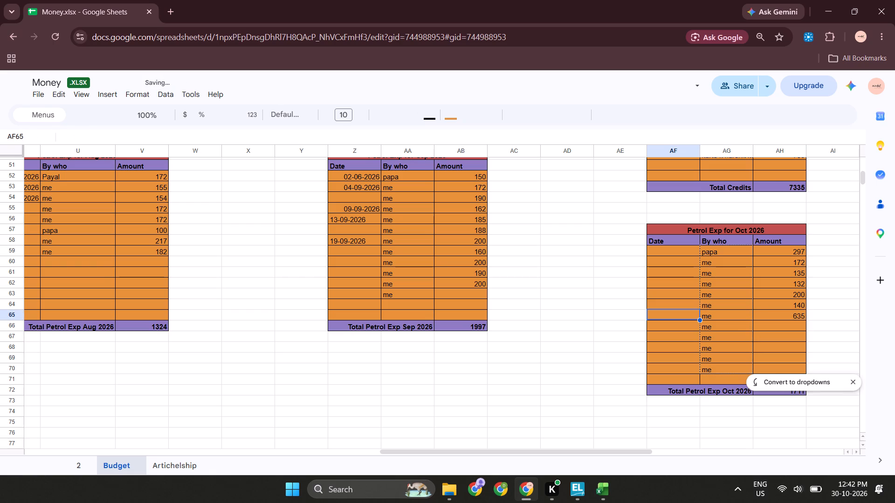
pyautogui.press('o')
pyautogui.press('BackSpace')
pyautogui.write('consolidated')
pyautogui.press('Return')
# Copy the September 2026 petrol total row, label and amount, into AF66:AH66 of the October 2026 petrol table.
pyautogui.press('Left')
pyautogui.press('Left')
pyautogui.press('Left')
pyautogui.press('Left')
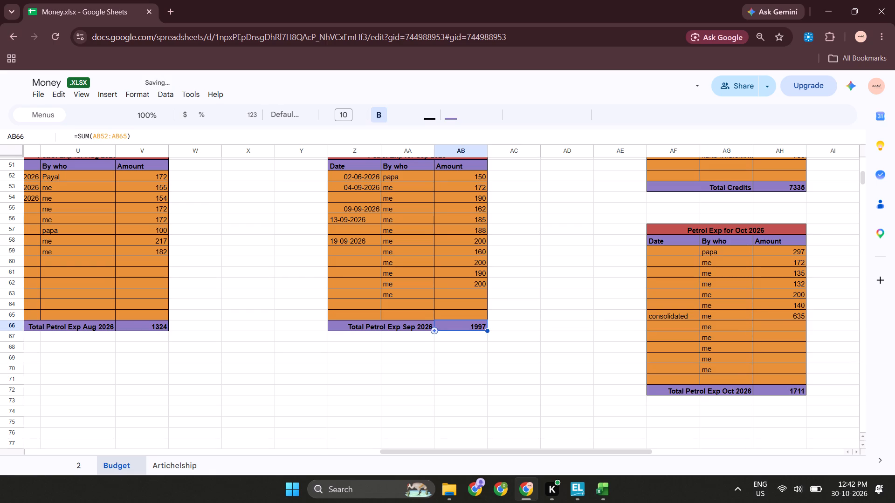
pyautogui.press('Left')
pyautogui.hotkey('shift', 'Right')
pyautogui.hotkey('ctrl', 'c')
pyautogui.press('Right')
pyautogui.press('Right')
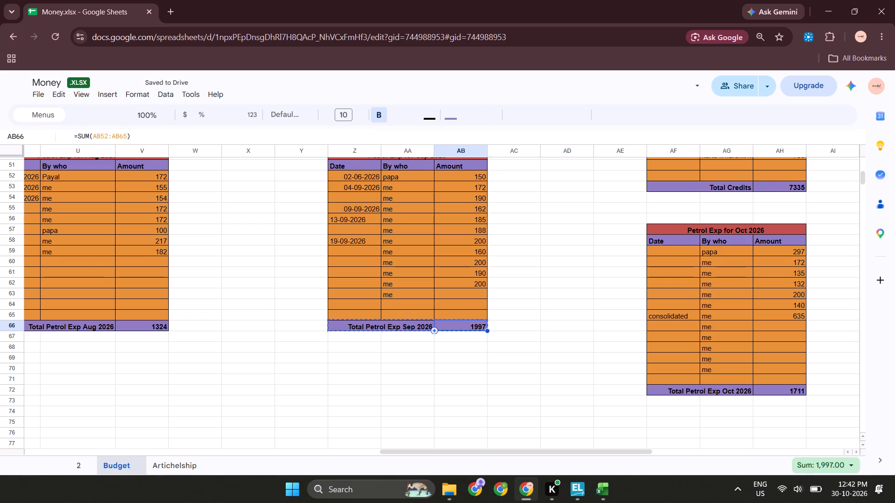
pyautogui.press('Right')
pyautogui.press('Right')
pyautogui.press('Right')
pyautogui.hotkey('ctrl', 'v')
# Clear rows 67 to 72 below the October 2026 petrol total by filling blank column AE across to column AH.
pyautogui.press('Left')
pyautogui.press('Down')
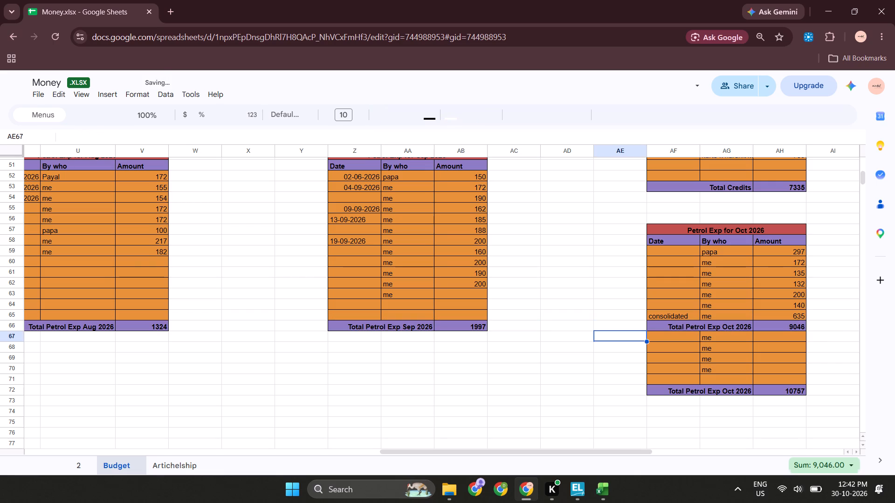
pyautogui.hotkey('shift', 'Right')
pyautogui.hotkey('shift', 'Down')
pyautogui.hotkey('shift', 'Down')
pyautogui.hotkey('shift', 'Right')
pyautogui.hotkey('shift', 'Down')
pyautogui.hotkey('shift', 'Down')
pyautogui.hotkey('shift', 'Down')
pyautogui.hotkey('shift', 'Right')
pyautogui.hotkey('ctrl', 'r')
# Copy the October 2026 petrol total row, label and amount, into AL66:AN66 of the November 2026 petrol table.
pyautogui.press('Right')
pyautogui.press('Right')
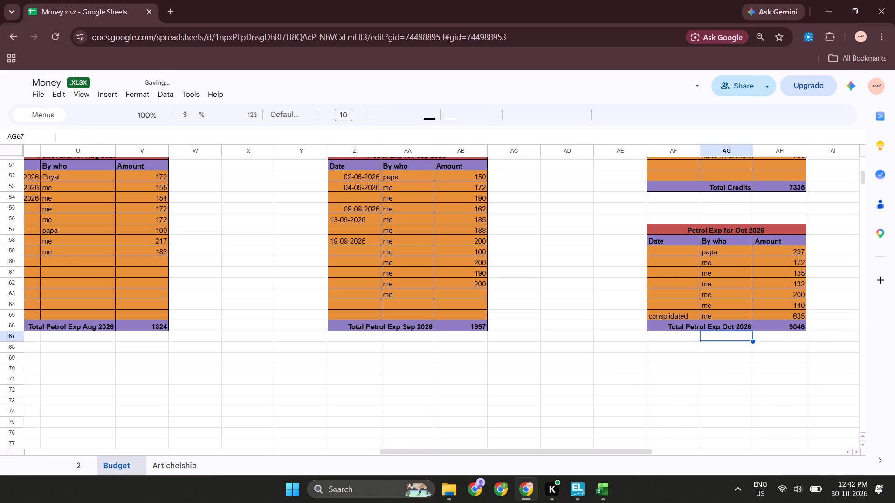
pyautogui.press('Right')
pyautogui.press('Right')
pyautogui.press('Right')
pyautogui.press('Right')
pyautogui.press('Right')
pyautogui.press('Left')
pyautogui.press('Right')
pyautogui.press('Right')
pyautogui.press('Right')
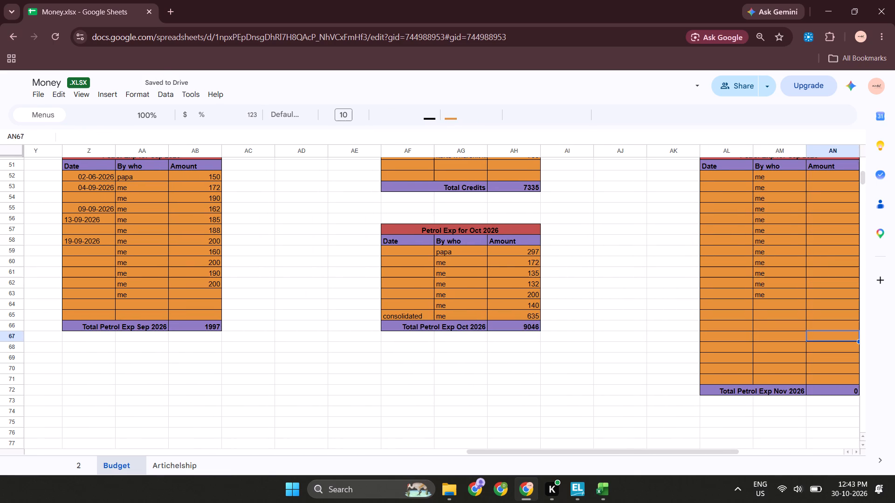
pyautogui.press('Left')
pyautogui.press('Left')
pyautogui.press('Left')
pyautogui.press('Left')
pyautogui.press('Left')
pyautogui.press('Up')
pyautogui.press('Left')
pyautogui.press('Left')
pyautogui.hotkey('shift', 'Right')
pyautogui.hotkey('ctrl', 'c')
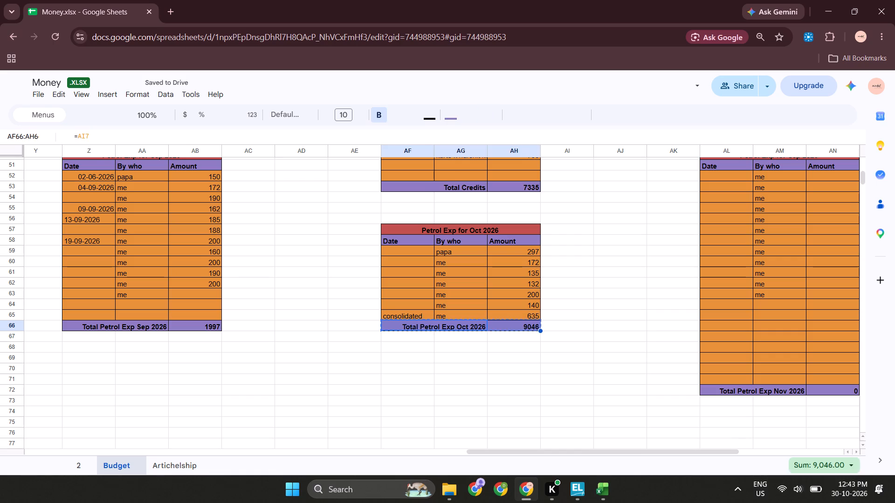
pyautogui.press('Right')
pyautogui.press('Right')
pyautogui.press('Right')
pyautogui.press('Right')
pyautogui.press('Right')
pyautogui.hotkey('ctrl', 'v')
# Clear rows 67 to 72 below the November 2026 petrol total by filling blank column AK across to column AN.
pyautogui.press('Down')
pyautogui.press('Left')
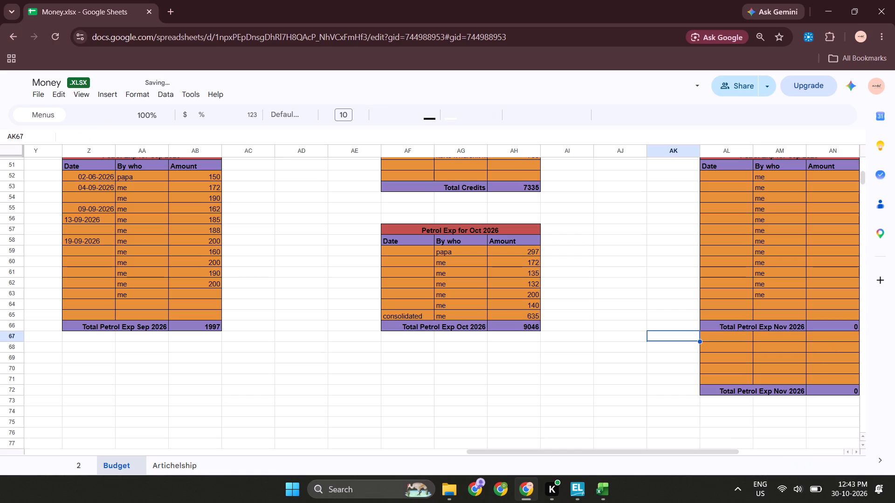
pyautogui.hotkey('shift', 'Right')
pyautogui.hotkey('shift', 'Down')
pyautogui.hotkey('shift', 'Right')
pyautogui.hotkey('shift', 'Down')
pyautogui.hotkey('shift', 'Down')
pyautogui.hotkey('shift', 'Right')
pyautogui.hotkey('shift', 'Down')
pyautogui.hotkey('shift', 'Down')
pyautogui.hotkey('ctrl', 'r')
pyautogui.press('Right')
pyautogui.press('Down')
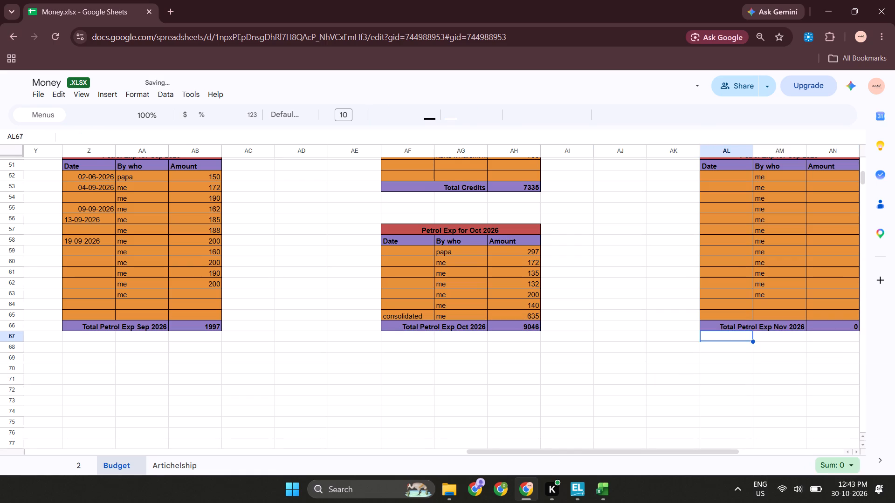
# Review the petrol and credits tables from November 2026 back across the months to June 2026.
pyautogui.press('Right')
pyautogui.press('Right')
pyautogui.press('Right')
pyautogui.press('Left')
pyautogui.press('Left')
pyautogui.press('Left')
pyautogui.press('Left')
pyautogui.press('Left')
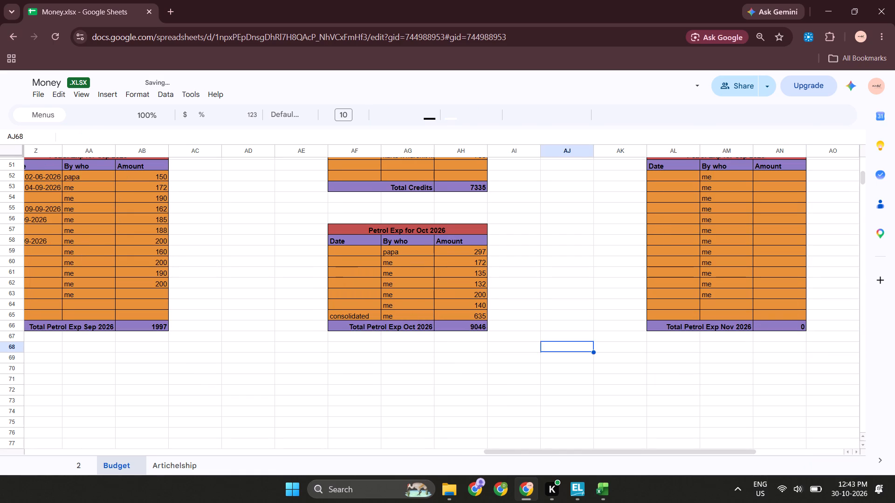
pyautogui.press('Left')
pyautogui.press('Up')
pyautogui.press('Up')
pyautogui.press('Up')
pyautogui.press('Up')
pyautogui.press('Up')
pyautogui.press('Up')
pyautogui.press('Up')
pyautogui.press('Up')
pyautogui.press('Up')
pyautogui.press('Up')
pyautogui.press('Up')
pyautogui.press('Up')
pyautogui.press('Up')
pyautogui.press('Up')
pyautogui.press('Up')
pyautogui.press('Up')
pyautogui.press('Up')
pyautogui.press('Up')
pyautogui.press('Up')
pyautogui.press('Up')
pyautogui.press('Up')
pyautogui.press('Up')
pyautogui.press('Up')
pyautogui.press('Left')
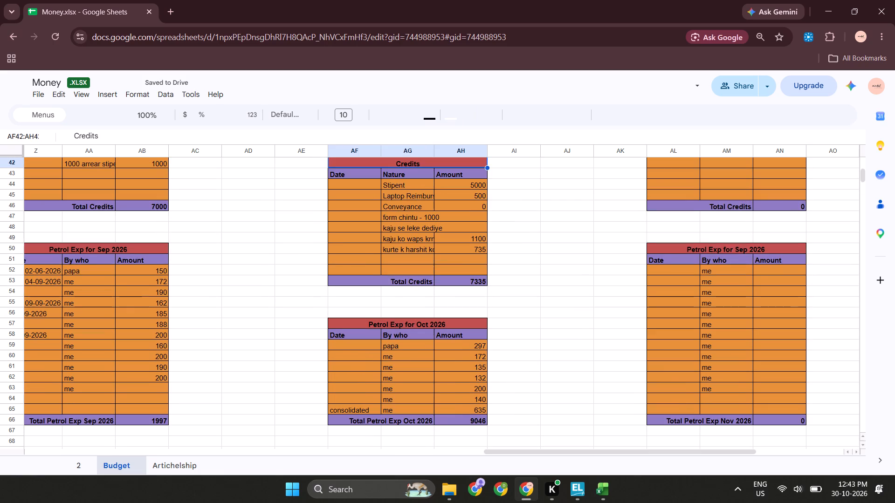
pyautogui.press('Right')
pyautogui.press('Right')
pyautogui.press('Down')
pyautogui.press('Left')
pyautogui.press('Left')
pyautogui.press('Left')
pyautogui.press('Left')
pyautogui.press('Left')
pyautogui.press('Left')
pyautogui.press('Left')
pyautogui.press('Left')
pyautogui.press('Left')
pyautogui.press('Left')
pyautogui.press('Left')
pyautogui.press('Left')
pyautogui.press('Left')
pyautogui.press('Left')
pyautogui.press('Left')
pyautogui.press('Left')
pyautogui.press('Left')
pyautogui.press('Left')
pyautogui.press('Left')
pyautogui.press('Left')
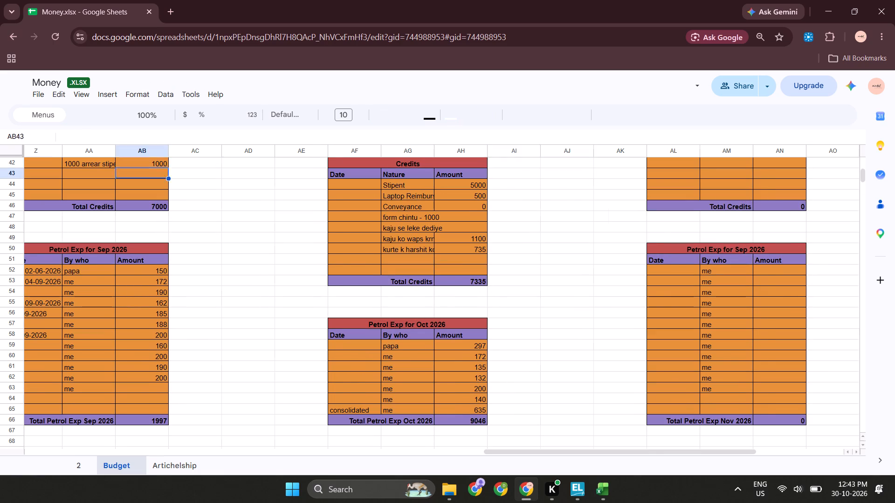
pyautogui.press('Right')
pyautogui.press('Right')
pyautogui.press('Right')
pyautogui.press('Right')
pyautogui.press('Right')
pyautogui.press('Right')
pyautogui.press('Right')
pyautogui.press('Right')
pyautogui.press('Right')
pyautogui.press('Right')
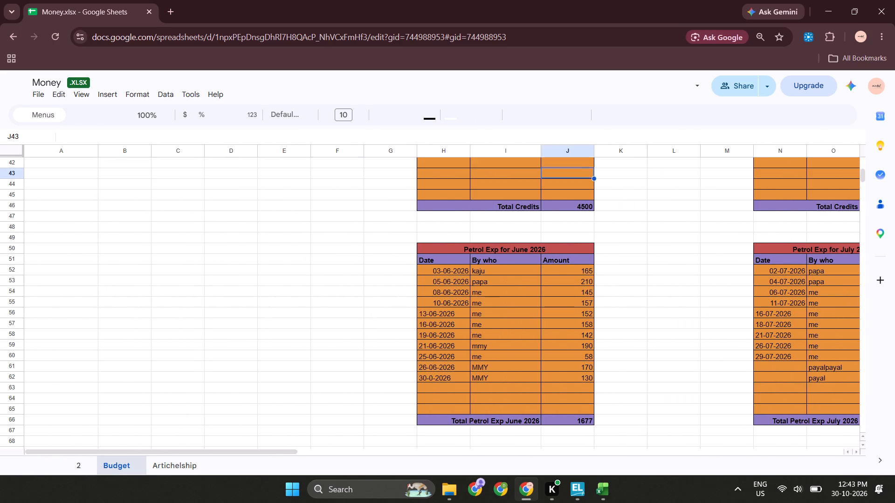
# Inspect which cell the June 2026 petrol total label in row 66 draws its text from.
pyautogui.press('Down')
pyautogui.press('Left')
pyautogui.press('Down')
pyautogui.press('Down')
pyautogui.press('Down')
pyautogui.press('Down')
pyautogui.press('Down')
pyautogui.press('Left')
pyautogui.press('Down')
pyautogui.press('Down')
pyautogui.press('Down')
pyautogui.press('Down')
pyautogui.press('Down')
pyautogui.press('Down')
pyautogui.press('Down')
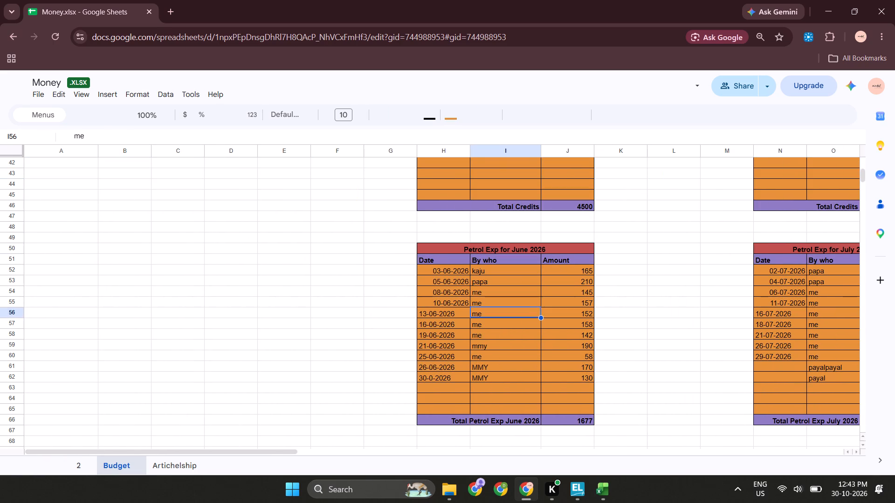
pyautogui.press('Down')
pyautogui.press('Down')
pyautogui.press('Down')
pyautogui.press('Down')
pyautogui.press('Down')
pyautogui.press('Down')
pyautogui.press('Down')
pyautogui.press('Down')
pyautogui.press('Down')
pyautogui.press('Down')
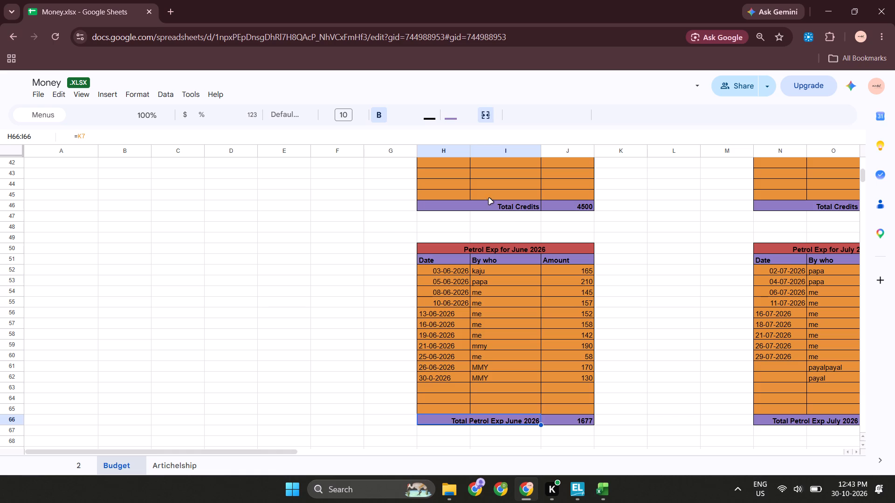
pyautogui.press('Up')
pyautogui.press('Down')
pyautogui.press('Right')
pyautogui.press('Right')
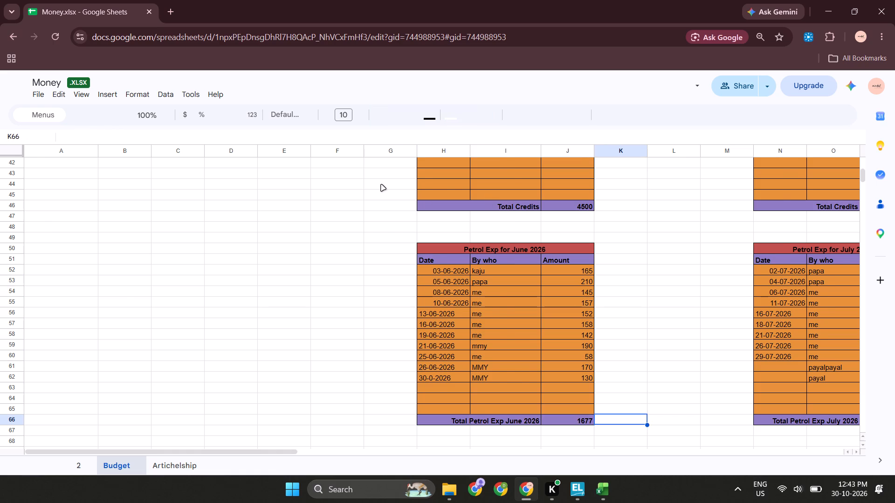
# Copy the text of the CONCATENATE formula in K7 into the June 2026 petrol table heading, H50:J50.
pyautogui.hotkey('ctrl', 'Up')
pyautogui.hotkey('ctrl', 'Up')
pyautogui.moveTo(262, 130); pyautogui.dragTo(139, 130)
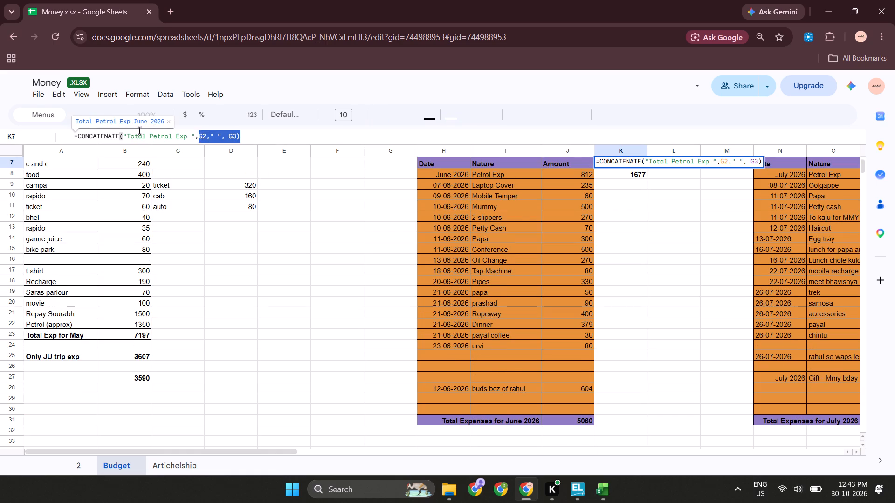
pyautogui.moveTo(139, 130); pyautogui.dragTo(23, 118)
pyautogui.hotkey('ctrl', 'c')
pyautogui.hotkey('ctrl', 'c')
pyautogui.press('Escape')
pyautogui.scroll(-1, 244, 274)
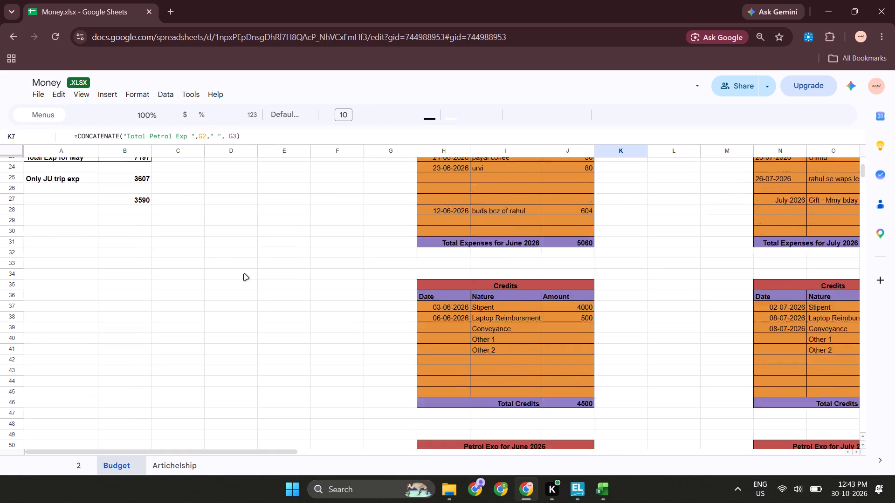
pyautogui.scroll(-2, 244, 274)
pyautogui.click(502, 374)
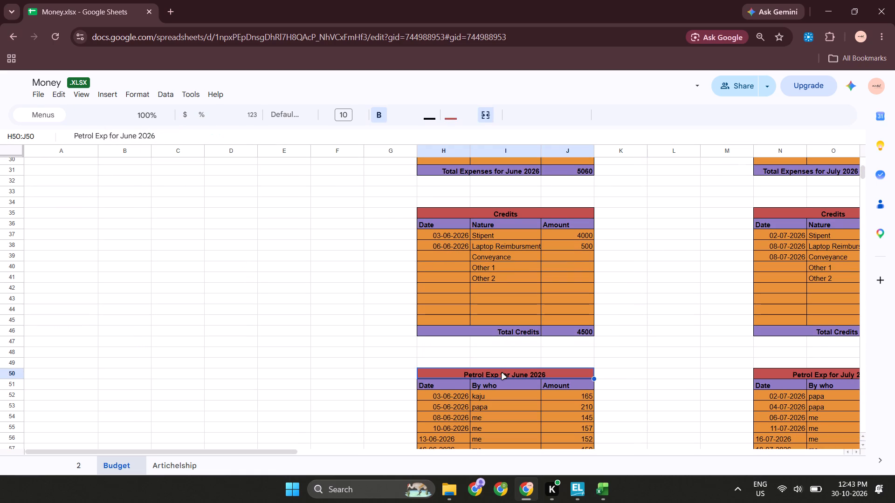
pyautogui.hotkey('ctrl', 'v')
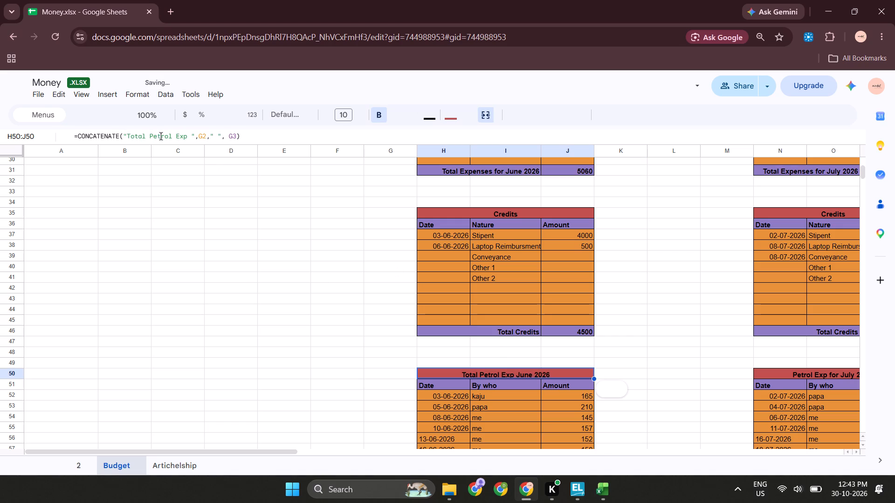
# Remove the word Total from the June 2026 petrol heading formula, leaving =CONCATENATE("Petrol Exp ",G2," ", G3).
pyautogui.click(160, 138)
pyautogui.press('Left')
pyautogui.press('Left')
pyautogui.press('Left')
pyautogui.hotkey('ctrl', 'shift', 'Left')
pyautogui.press('BackSpace')
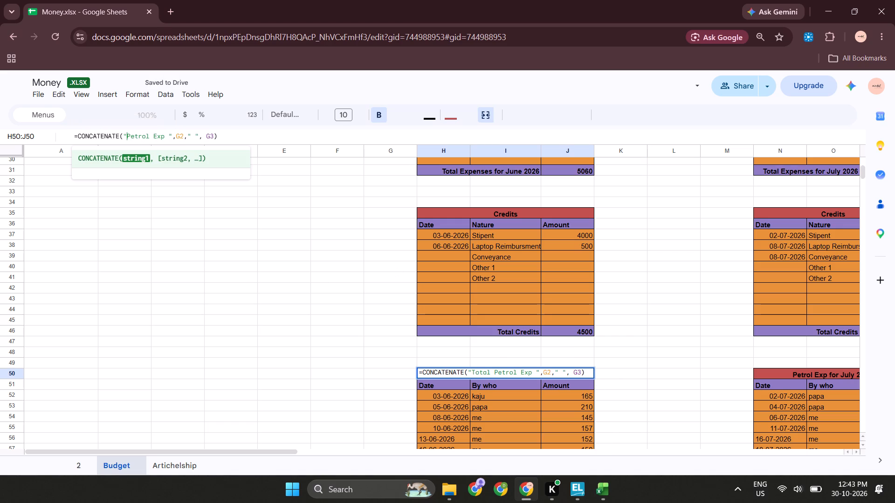
pyautogui.press('Return')
pyautogui.press('Up')
pyautogui.press('Right')
pyautogui.press('Left')
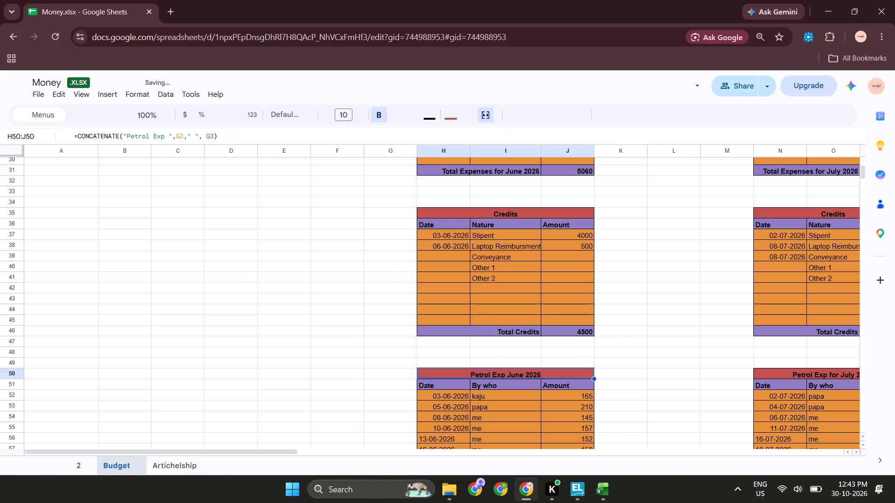
# Copy the June 2026 petrol heading formula into the row 50 petrol headings for July, August and September 2026.
pyautogui.hotkey('ctrl', 'c')
pyautogui.press('Right')
pyautogui.press('Right')
pyautogui.press('Right')
pyautogui.press('Right')
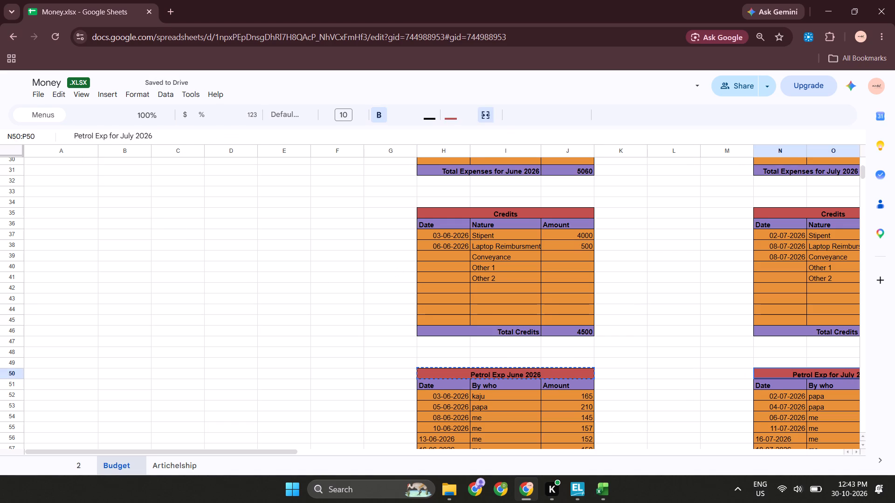
pyautogui.hotkey('ctrl', 'v')
pyautogui.press('Right')
pyautogui.press('Right')
pyautogui.press('Right')
pyautogui.press('Right')
pyautogui.hotkey('ctrl', 'v')
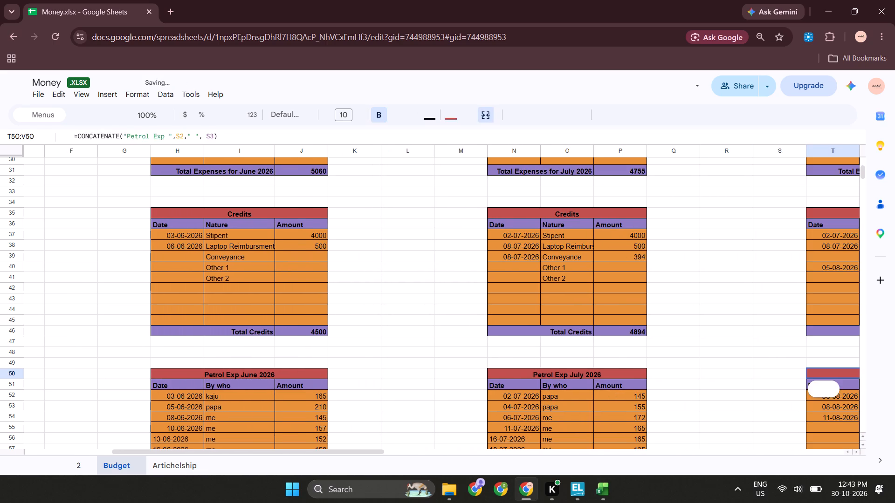
pyautogui.press('Right')
pyautogui.press('Right')
pyautogui.press('Right')
pyautogui.press('Right')
pyautogui.hotkey('ctrl', 'v')
# Paste the copied heading formula into the October 2026 petrol table heading in row 57.
pyautogui.press('Right')
pyautogui.press('Right')
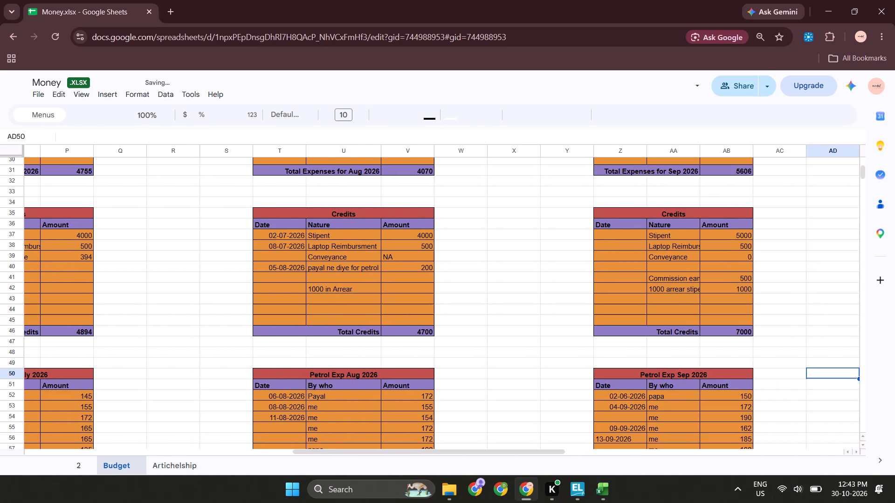
pyautogui.press('Right')
pyautogui.press('Right')
pyautogui.press('Right')
pyautogui.press('Down')
pyautogui.press('Down')
pyautogui.press('Down')
pyautogui.press('Down')
pyautogui.press('Down')
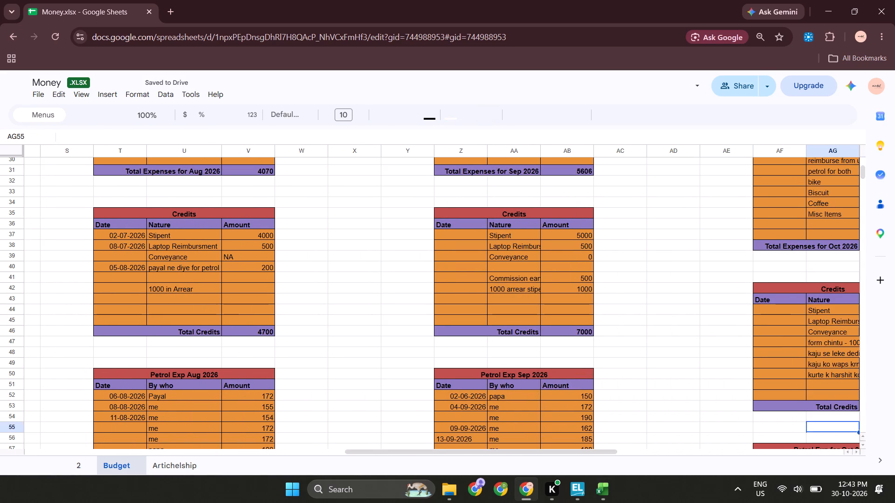
pyautogui.press('Down')
pyautogui.press('Down')
pyautogui.hotkey('ctrl', 'v')
# Paste the copied heading formula into row 50 of the November 2026 petrol table, replacing its September heading.
pyautogui.press('Right')
pyautogui.press('Right')
pyautogui.press('Up')
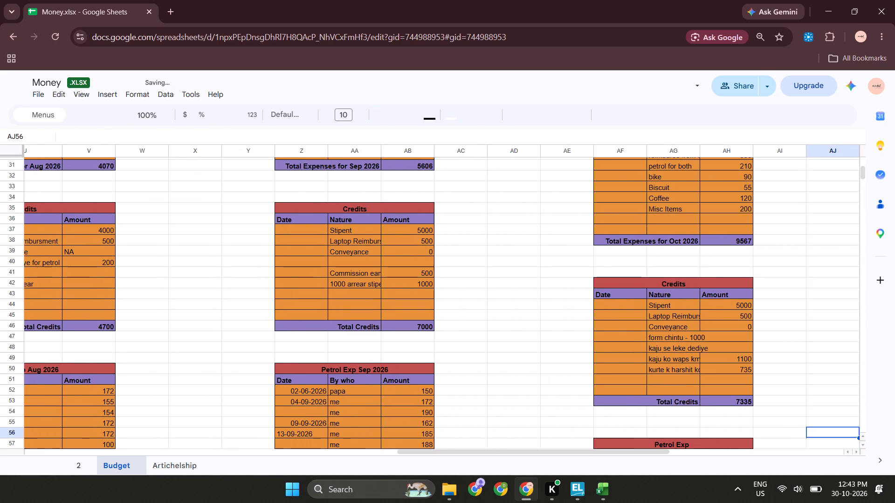
pyautogui.press('Right')
pyautogui.press('Up')
pyautogui.press('Right')
pyautogui.press('Up')
pyautogui.press('Right')
pyautogui.press('Up')
pyautogui.press('Up')
pyautogui.press('Up')
pyautogui.press('Up')
pyautogui.hotkey('ctrl', 'v')
pyautogui.press('Right')
pyautogui.press('Right')
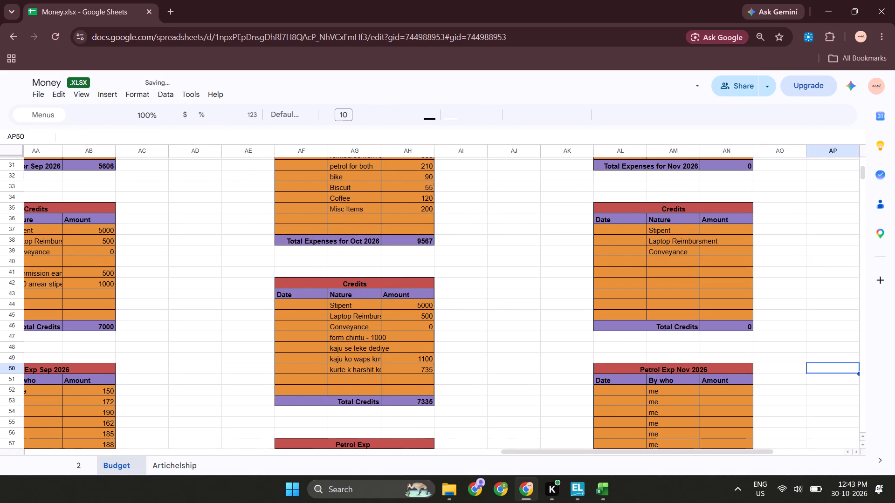
# Copy the September 2026 petrol heading and paste only its value into the October 2026 petrol table heading in row 57.
pyautogui.press('Left')
pyautogui.press('Left')
pyautogui.press('Left')
pyautogui.press('Left')
pyautogui.press('Left')
pyautogui.press('Left')
pyautogui.press('Left')
pyautogui.press('Left')
pyautogui.press('Left')
pyautogui.press('Left')
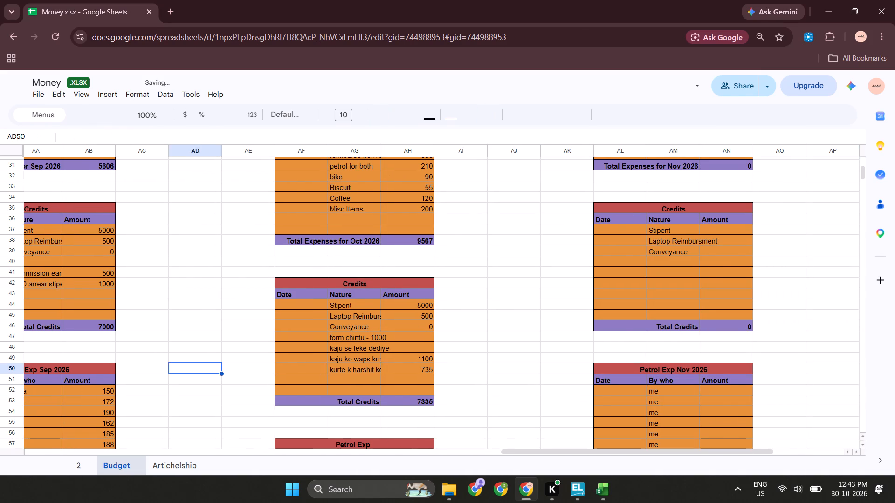
pyautogui.press('Left')
pyautogui.press('Left')
pyautogui.press('Right')
pyautogui.press('Right')
pyautogui.press('Right')
pyautogui.press('Down')
pyautogui.press('Down')
pyautogui.press('Down')
pyautogui.press('Right')
pyautogui.press('Down')
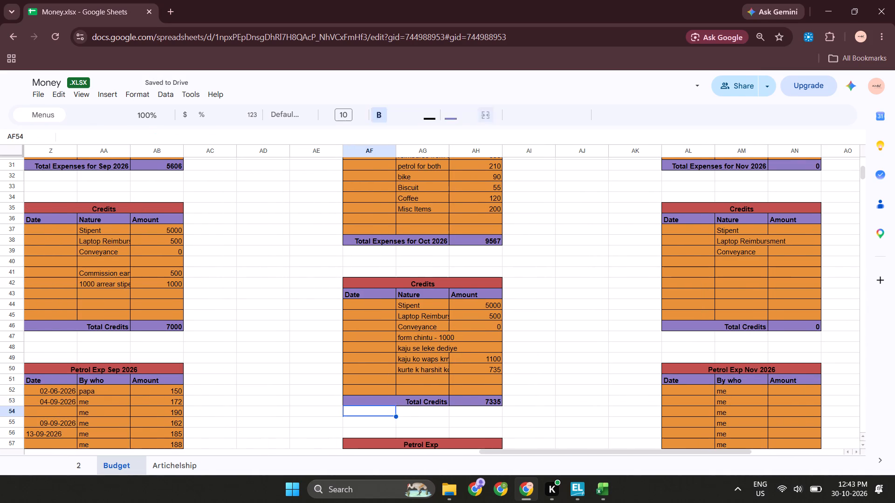
pyautogui.press('Down')
pyautogui.press('Left')
pyautogui.press('Up')
pyautogui.press('Left')
pyautogui.press('Up')
pyautogui.press('Left')
pyautogui.press('Up')
pyautogui.press('Left')
pyautogui.press('Up')
pyautogui.press('Left')
pyautogui.press('Up')
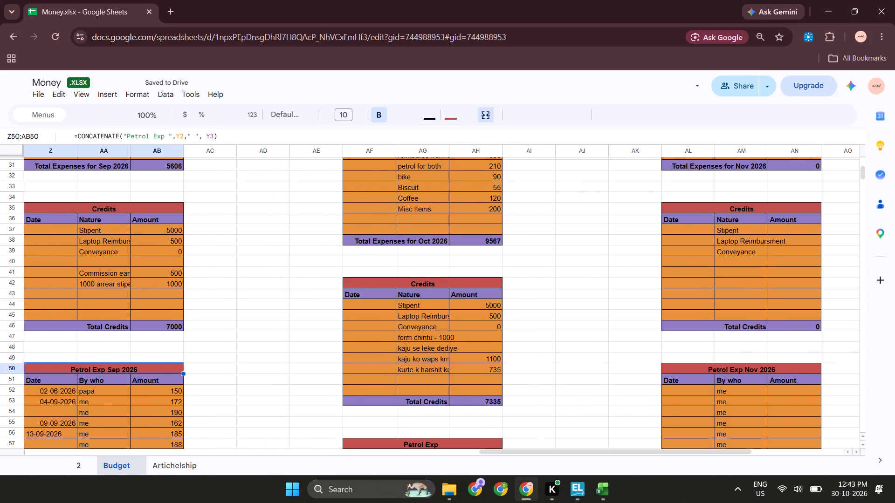
pyautogui.hotkey('ctrl', 'c')
pyautogui.press('Right')
pyautogui.press('Down')
pyautogui.press('Right')
pyautogui.press('Down')
pyautogui.press('Down')
pyautogui.press('Down')
pyautogui.press('Down')
pyautogui.press('Right')
pyautogui.press('Down')
pyautogui.press('Right')
pyautogui.press('Down')
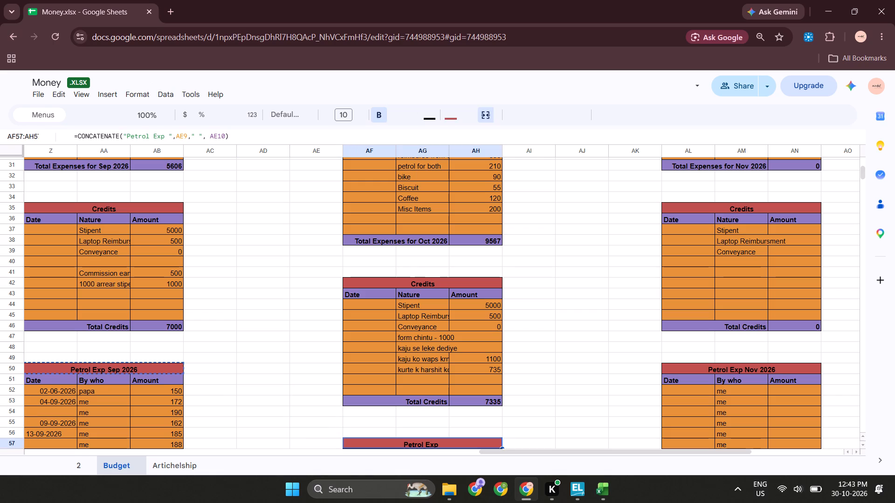
pyautogui.hotkey('ctrl', 'shift', 'v')
# Replace Sep with Oct in the October petrol table heading text, making it Petrol Exp Oct 2026.
pyautogui.press('Left')
pyautogui.press('Left')
pyautogui.press('Right')
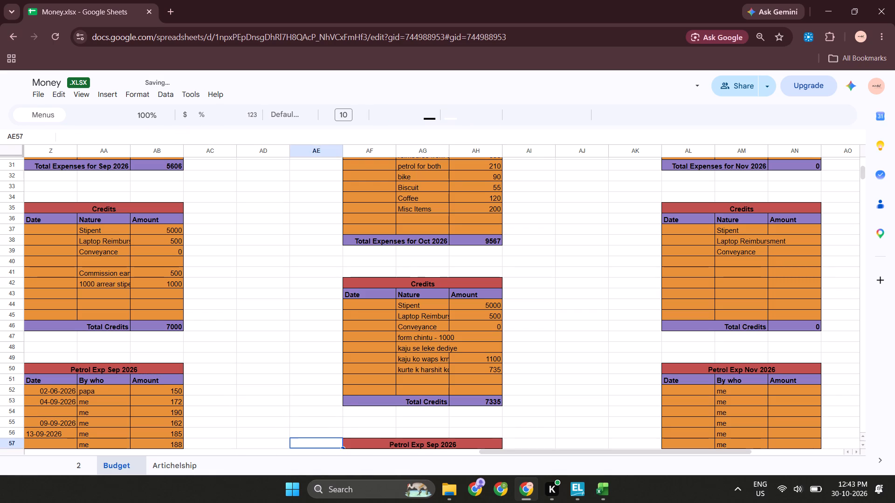
pyautogui.press('Right')
pyautogui.press('Return')
pyautogui.press('Left')
pyautogui.press('Left')
pyautogui.press('Left')
pyautogui.press('Left')
pyautogui.press('Left')
pyautogui.hotkey('shift', 'Left')
pyautogui.hotkey('shift', 'Left')
pyautogui.hotkey('shift', 'Left')
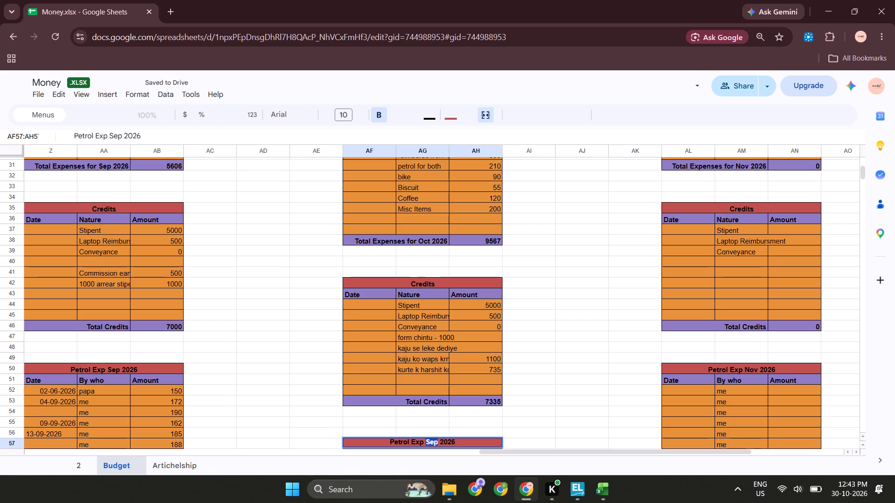
pyautogui.write('Ocy')
pyautogui.press('BackSpace')
pyautogui.press('t')
pyautogui.press('Return')
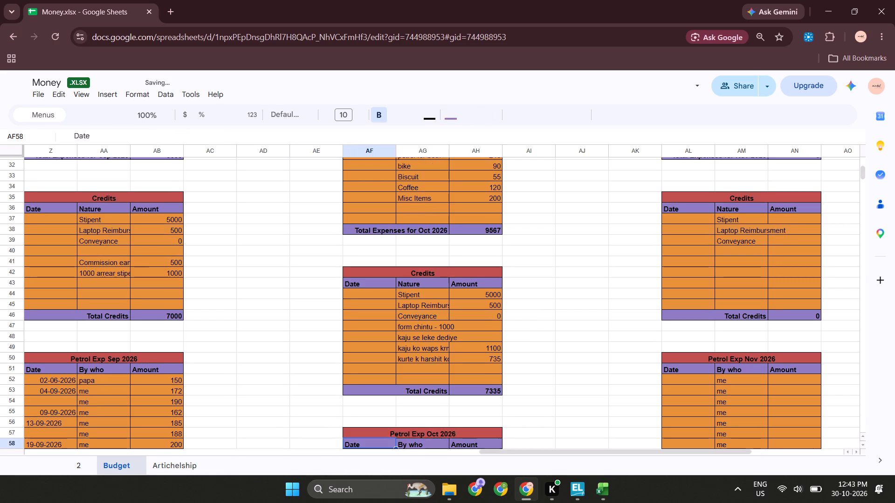
# Examine the November 2026 block on the Budget sheet, from its petrol table up to the Month Feed and month heading.
pyautogui.press('Up')
pyautogui.press('Right')
pyautogui.press('Right')
pyautogui.press('Down')
pyautogui.press('Down')
pyautogui.press('Down')
pyautogui.press('Right')
pyautogui.press('Down')
pyautogui.press('Right')
pyautogui.press('Down')
pyautogui.press('Right')
pyautogui.press('Down')
pyautogui.hotkey('ctrl', 'Down')
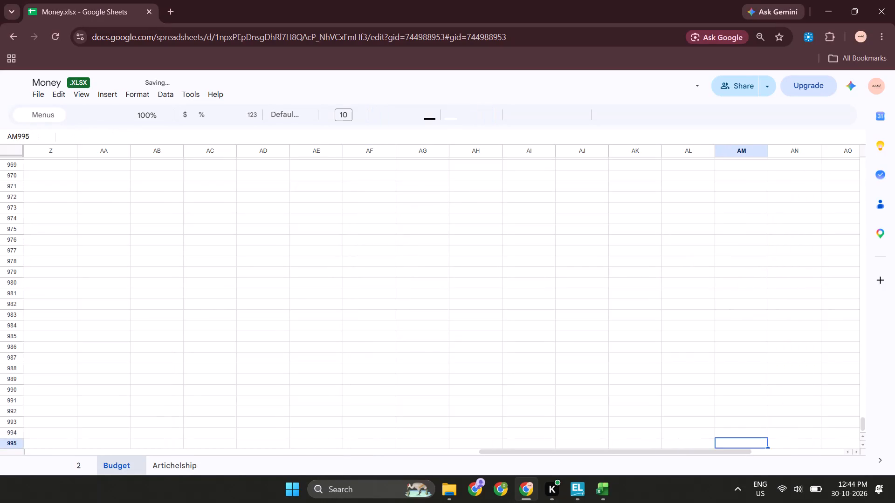
pyautogui.press('Up')
pyautogui.press('Up')
pyautogui.hotkey('ctrl', 'Up')
pyautogui.hotkey('ctrl', 'Up')
pyautogui.hotkey('ctrl', 'Up')
pyautogui.hotkey('ctrl', 'Up')
pyautogui.hotkey('ctrl', 'Up')
pyautogui.hotkey('ctrl', 'Up')
pyautogui.hotkey('ctrl', 'Up')
pyautogui.hotkey('ctrl', 'Up')
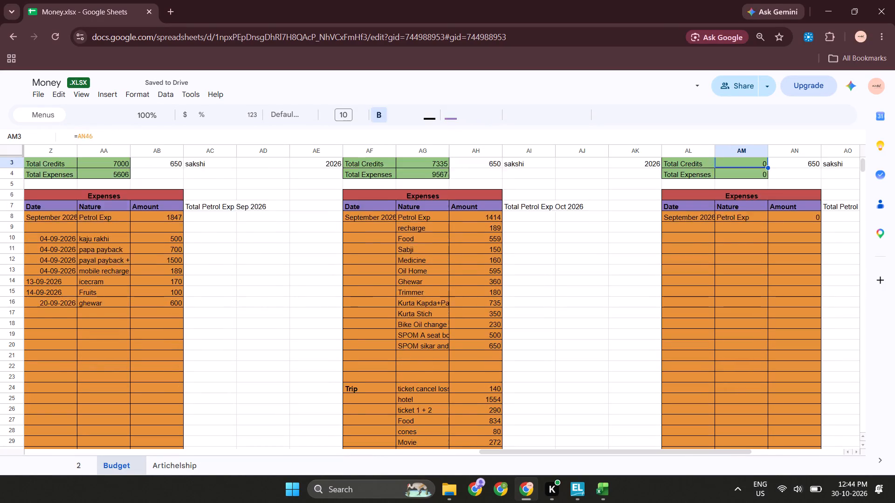
pyautogui.hotkey('ctrl', 'Up')
pyautogui.hotkey('ctrl', 'Up')
pyautogui.hotkey('ctrl', 'Up')
pyautogui.press('Right')
pyautogui.press('Right')
pyautogui.press('Right')
pyautogui.press('Right')
pyautogui.press('Right')
pyautogui.press('Left')
pyautogui.press('Left')
pyautogui.press('Left')
pyautogui.press('Left')
pyautogui.press('Left')
pyautogui.press('Left')
pyautogui.press('Left')
pyautogui.press('Left')
pyautogui.press('Left')
pyautogui.press('Left')
pyautogui.press('Left')
pyautogui.press('Left')
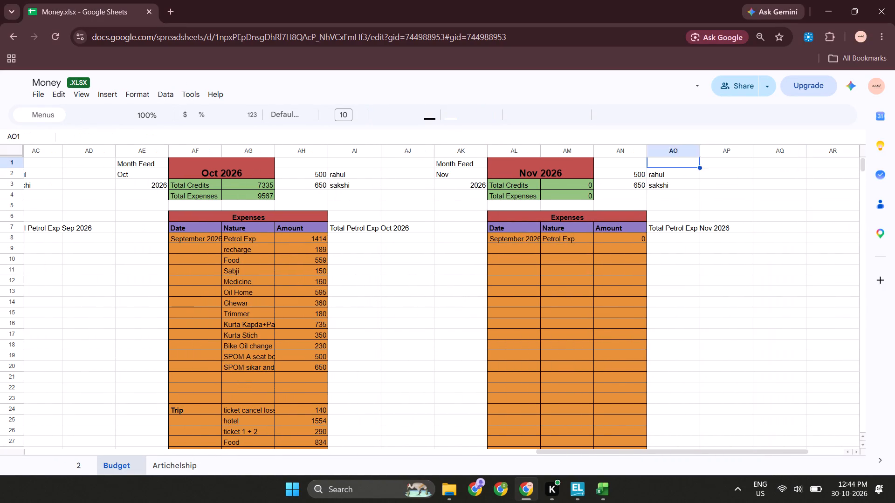
# Review the top sections of the earlier blocks on the Budget sheet, from May through July 2026.
pyautogui.press('Left')
pyautogui.press('Left')
pyautogui.press('Left')
pyautogui.press('Left')
pyautogui.press('Left')
pyautogui.press('Left')
pyautogui.press('Left')
pyautogui.press('Left')
pyautogui.press('Left')
pyautogui.press('Left')
pyautogui.press('Left')
pyautogui.press('Left')
pyautogui.press('Left')
pyautogui.press('Left')
pyautogui.press('Left')
pyautogui.press('Left')
pyautogui.press('Left')
pyautogui.press('Left')
pyautogui.press('Left')
pyautogui.press('Left')
pyautogui.press('Right')
pyautogui.press('Right')
pyautogui.press('Right')
pyautogui.press('Right')
pyautogui.press('Right')
pyautogui.press('Right')
pyautogui.press('Right')
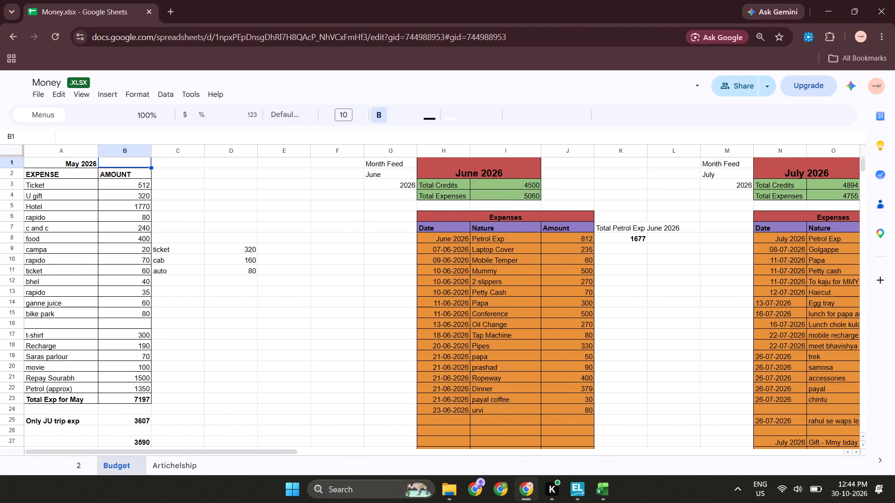
pyautogui.press('Right')
pyautogui.press('Left')
pyautogui.press('Down')
pyautogui.press('Right')
pyautogui.press('Down')
pyautogui.press('Right')
pyautogui.press('Down')
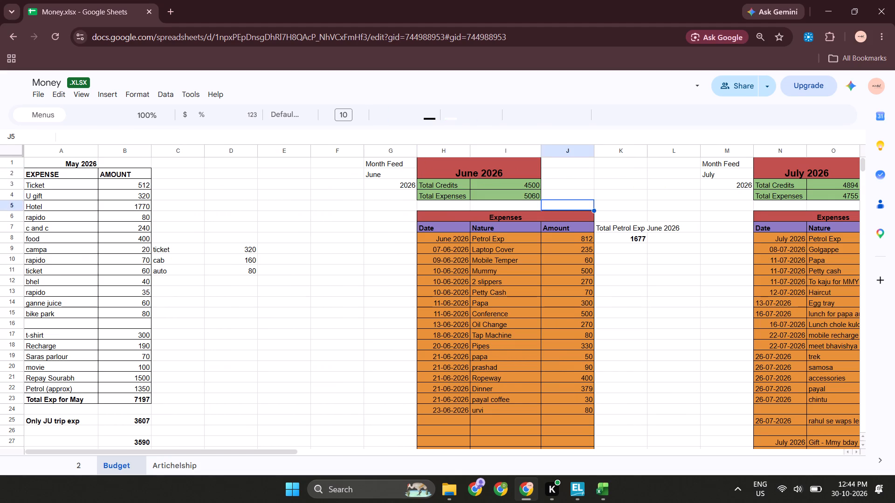
pyautogui.press('Down')
pyautogui.press('Right')
pyautogui.press('Down')
pyautogui.press('Right')
pyautogui.press('Down')
pyautogui.press('Right')
pyautogui.press('Right')
pyautogui.press('Right')
pyautogui.press('Right')
pyautogui.press('Right')
pyautogui.press('Right')
pyautogui.press('Right')
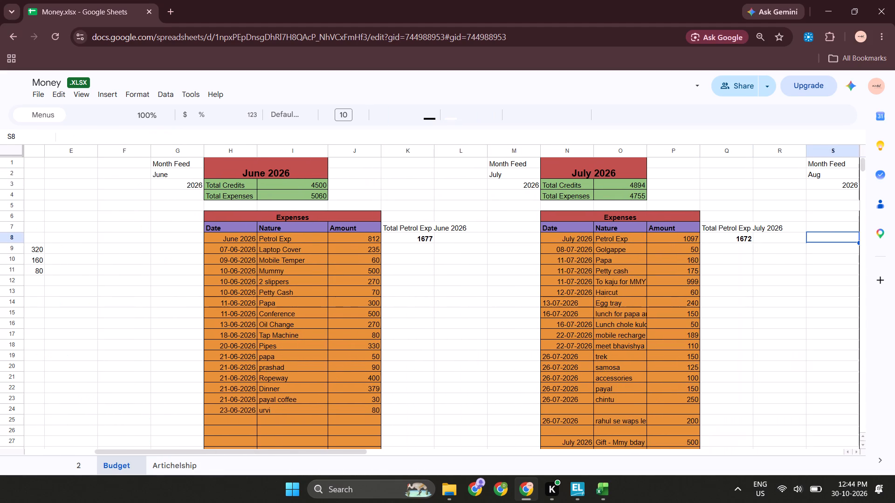
# Inspect the Month Feed month and year cells G2:G3 beside the June 2026 heading.
pyautogui.press('Left')
pyautogui.press('Left')
pyautogui.press('Left')
pyautogui.press('Left')
pyautogui.press('Left')
pyautogui.press('Left')
pyautogui.press('Left')
pyautogui.press('Left')
pyautogui.press('Left')
pyautogui.press('Left')
pyautogui.press('Left')
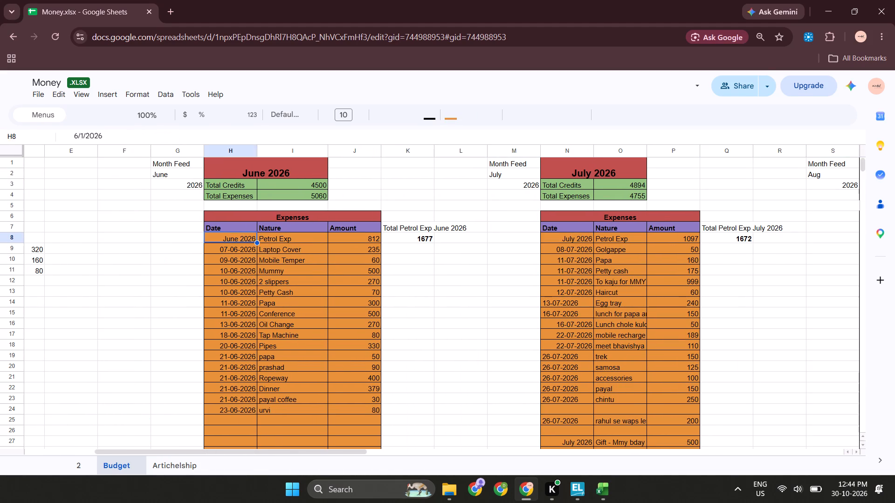
pyautogui.press('Left')
pyautogui.press('Up')
pyautogui.press('Up')
pyautogui.press('Up')
pyautogui.press('Up')
pyautogui.press('Up')
pyautogui.press('Up')
pyautogui.press('Down')
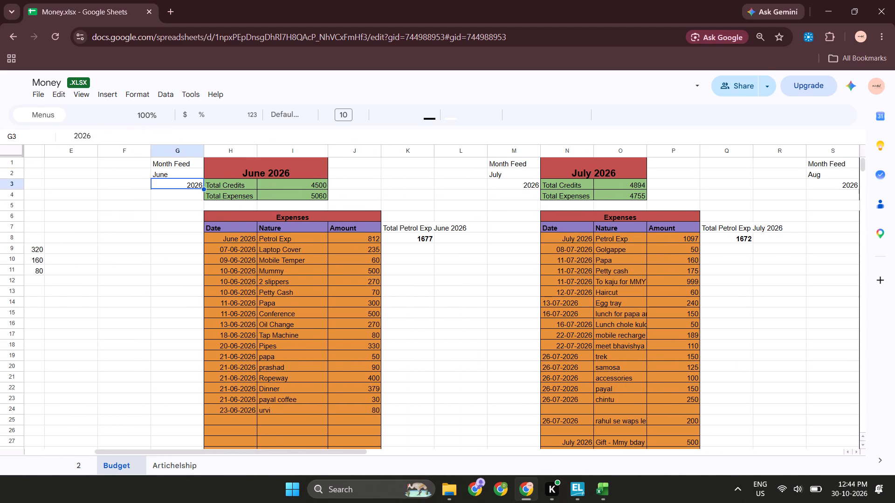
pyautogui.hotkey('shift', 'Down')
pyautogui.hotkey('shift', 'Up')
pyautogui.press('Up')
pyautogui.press('Down')
pyautogui.hotkey('shift', 'Up')
# Switch to File Explorer and close the Personal folder window.
pyautogui.hotkey('alt', 'Tab')
pyautogui.hotkey('alt', 'Tab')
pyautogui.hotkey('alt', 'Down')
pyautogui.hotkey('alt', 'Left')
pyautogui.hotkey('alt', 'Left')
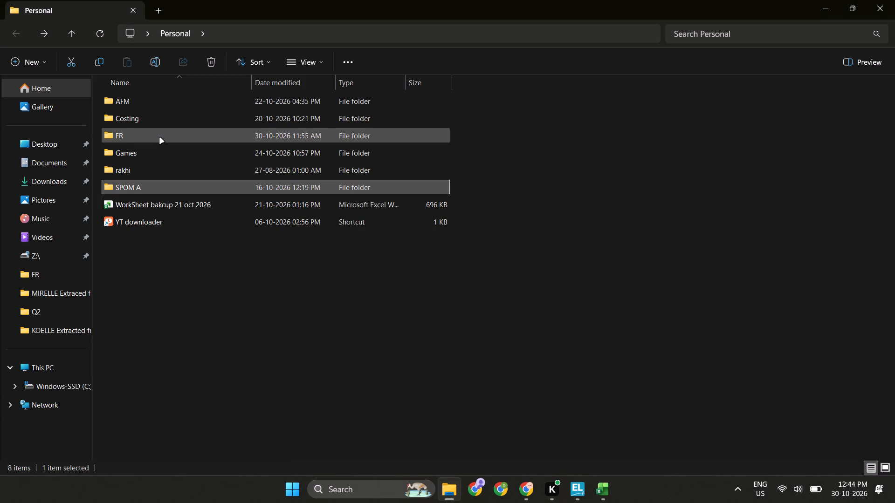
pyautogui.click(507, 273)
pyautogui.hotkey('ctrl', 'w')
# Switch to the Study All Tracker workbook in Excel to check the to-do lists on the Immediate sheet.
pyautogui.hotkey('alt', 'Tab')
pyautogui.hotkey('alt', 'Tab')
pyautogui.hotkey('alt', 'Left')
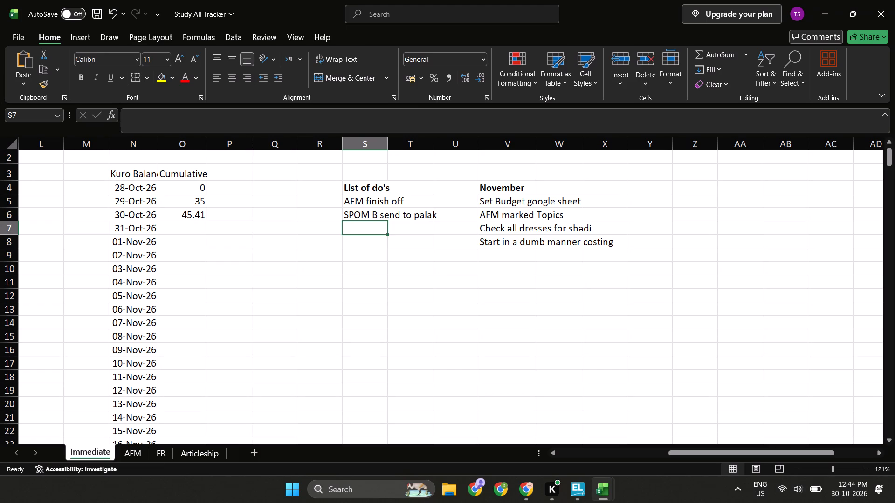
# Switch back from Excel to the Money.xlsx Budget sheet in Google Sheets.
pyautogui.hotkey('alt', 'Tab')
pyautogui.hotkey('alt', 'Tab')
pyautogui.hotkey('alt', 'Right')
pyautogui.hotkey('alt', 'Left')
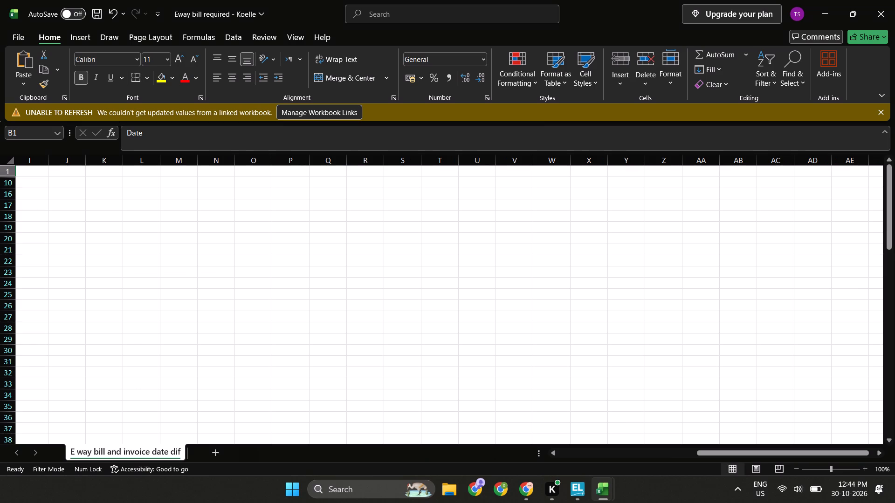
pyautogui.hotkey('alt', 'Tab')
pyautogui.hotkey('alt', 'Tab')
pyautogui.hotkey('alt', 'Left')
pyautogui.hotkey('alt', 'Right')
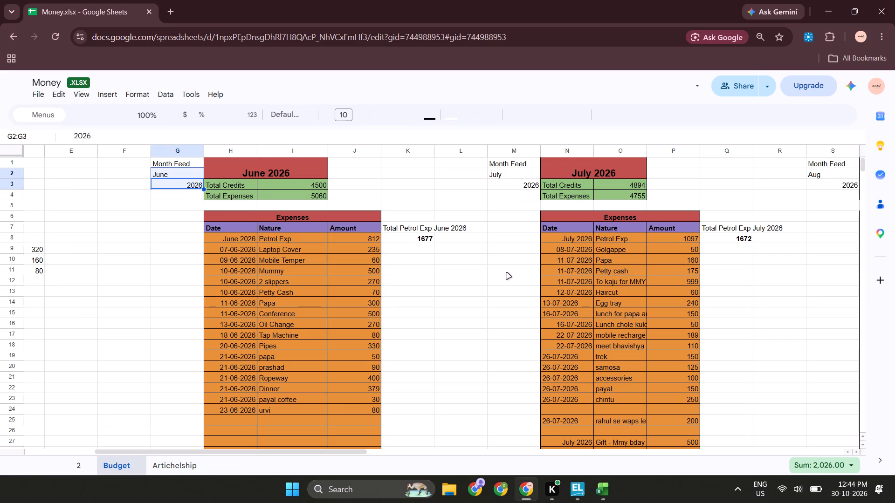
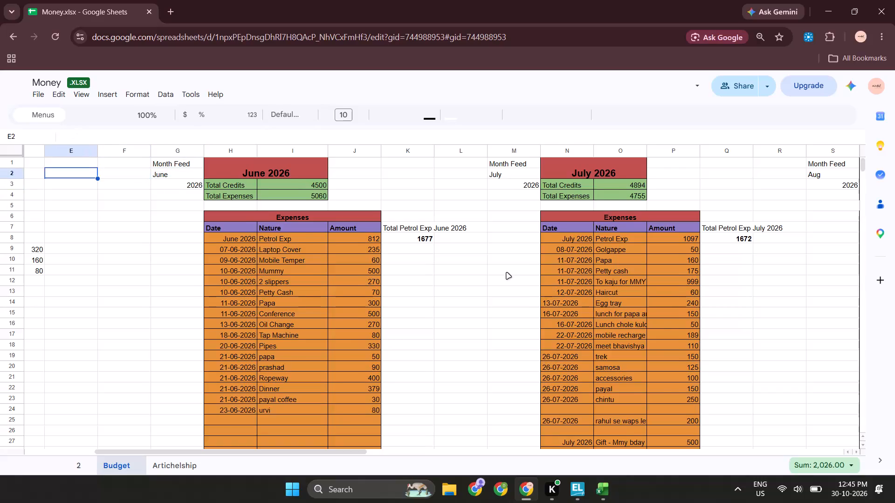
# Examine the May 2026 expense list in columns A:B, down to the Only JU trip exp row, and its surrounding cells.
pyautogui.press('Left')
pyautogui.press('Left')
pyautogui.press('Left')
pyautogui.press('Left')
pyautogui.press('Left')
pyautogui.press('Left')
pyautogui.press('Left')
pyautogui.press('Left')
pyautogui.press('Up')
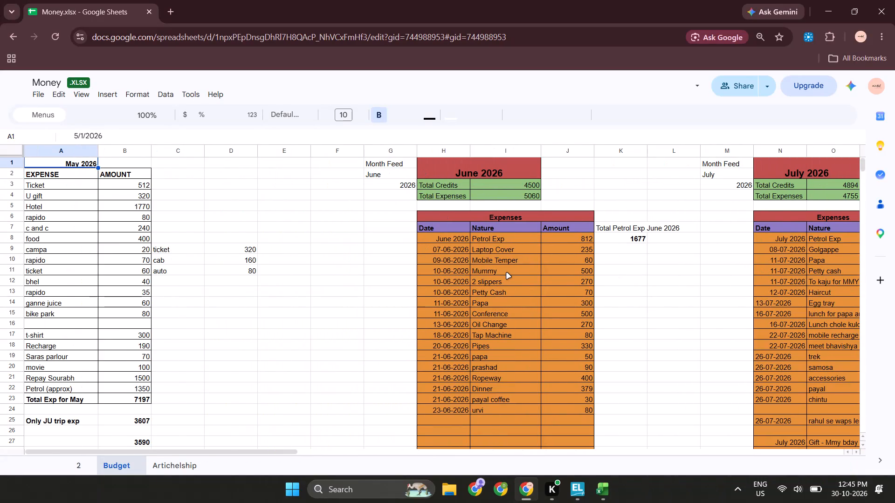
pyautogui.press('Down')
pyautogui.press('Down')
pyautogui.press('Down')
pyautogui.hotkey('ctrl', 'Down')
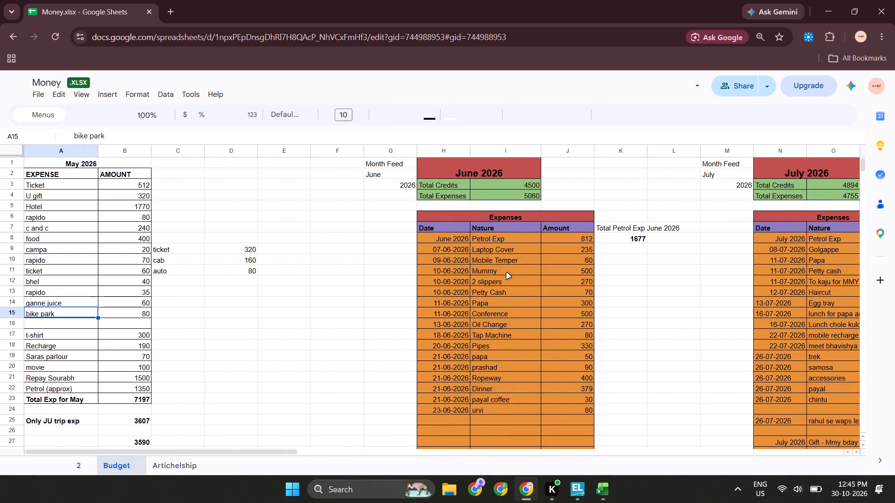
pyautogui.press('Down')
pyautogui.press('Down')
pyautogui.press('Down')
pyautogui.press('Down')
pyautogui.hotkey('ctrl', 'Down')
pyautogui.press('Down')
pyautogui.press('Down')
pyautogui.press('Down')
pyautogui.press('Down')
pyautogui.press('Down')
pyautogui.press('Down')
pyautogui.press('Down')
pyautogui.press('Down')
pyautogui.press('Down')
pyautogui.press('Down')
pyautogui.press('Down')
pyautogui.press('Down')
pyautogui.press('Down')
pyautogui.press('Down')
pyautogui.press('Down')
pyautogui.press('Down')
pyautogui.press('Down')
pyautogui.press('Down')
pyautogui.press('Down')
pyautogui.press('Down')
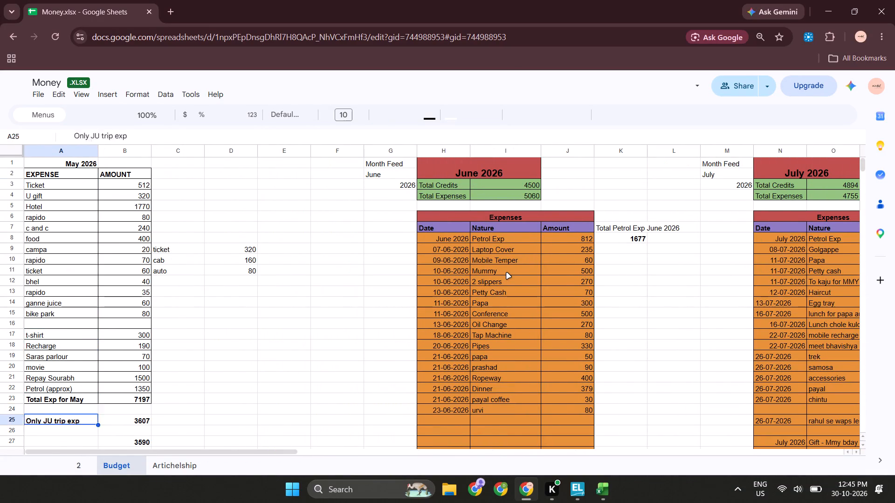
pyautogui.press('Up')
pyautogui.hotkey('ctrl', 'Up')
pyautogui.hotkey('ctrl', 'Up')
pyautogui.press('Right')
pyautogui.press('Up')
pyautogui.press('Right')
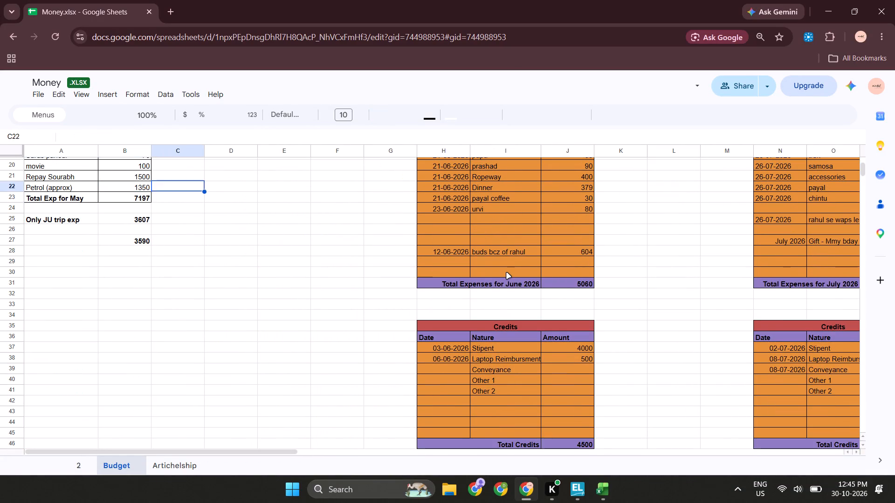
pyautogui.press('Up')
pyautogui.press('Up')
pyautogui.hotkey('ctrl', 'Up')
pyautogui.hotkey('ctrl', 'Up')
pyautogui.hotkey('ctrl', 'Up')
pyautogui.hotkey('ctrl', 'Up')
pyautogui.hotkey('ctrl', 'Right')
pyautogui.press('Up')
pyautogui.press('Down')
pyautogui.press('Left')
pyautogui.press('Down')
pyautogui.press('Left')
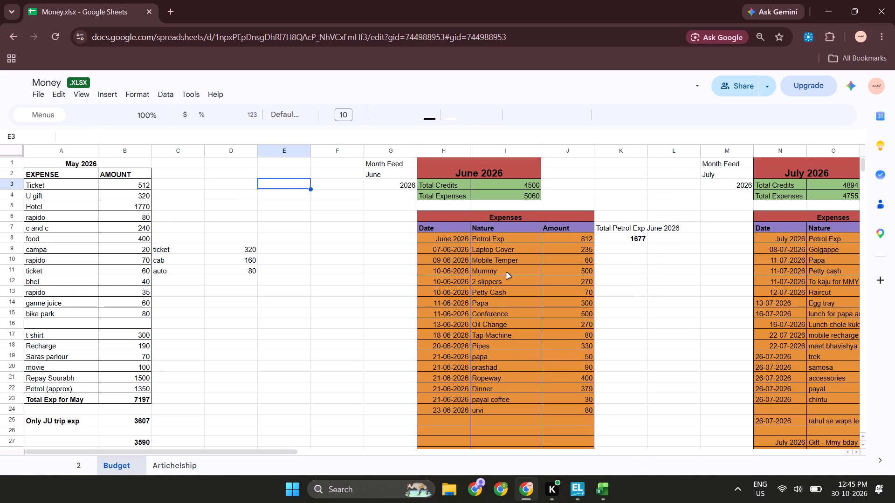
# Delete the blank column F between the May 2026 list and the June 2026 Month Feed column.
pyautogui.press('Left')
pyautogui.press('Down')
pyautogui.press('Down')
pyautogui.press('Down')
pyautogui.press('Right')
pyautogui.press('Right')
pyautogui.hotkey('ctrl', 'space')
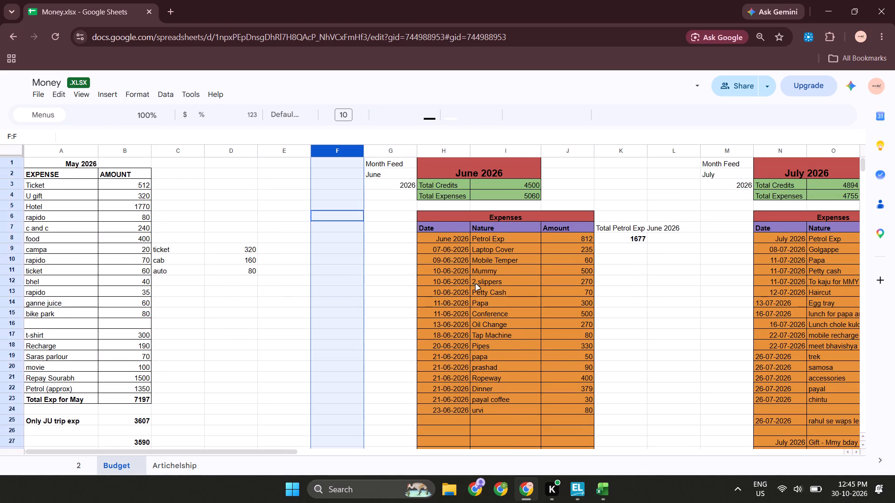
pyautogui.rightClick(345, 266)
pyautogui.click(378, 235)
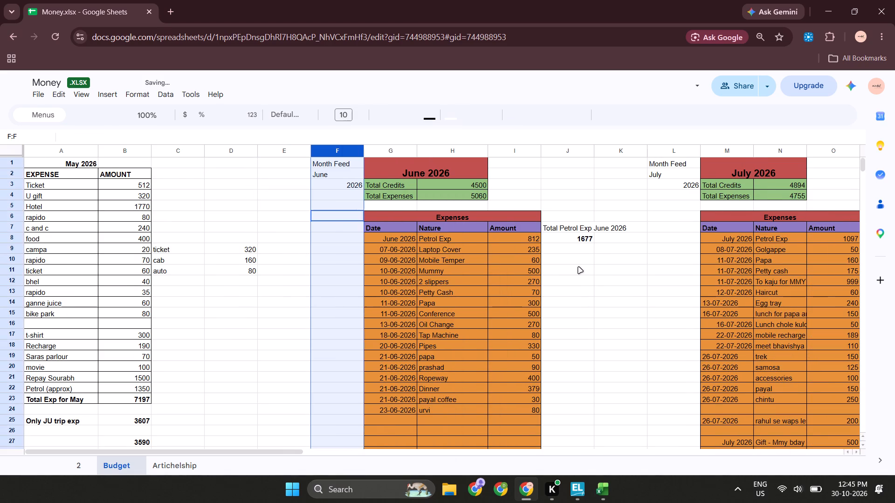
# Review the June to November 2026 monthly blocks, including the full September block down to its petrol table.
pyautogui.click(578, 267)
pyautogui.scroll(1, 578, 267)
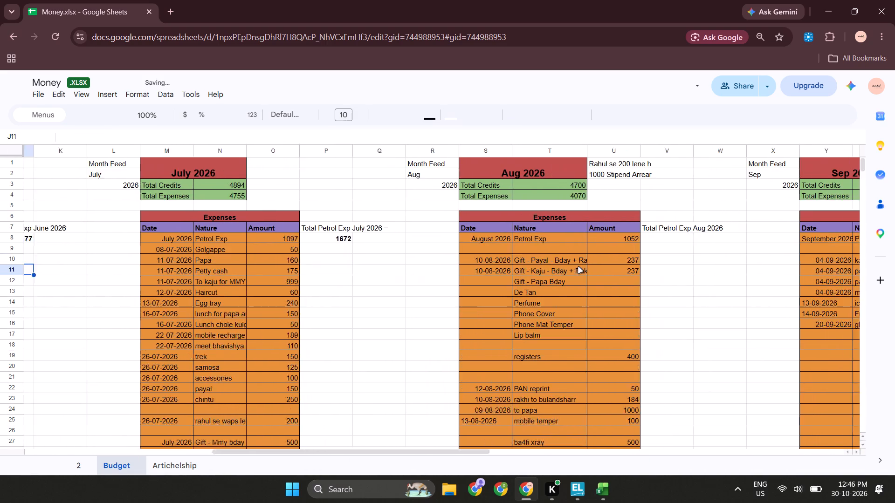
pyautogui.scroll(1, 578, 267)
pyautogui.hscroll(3, 578, 267)
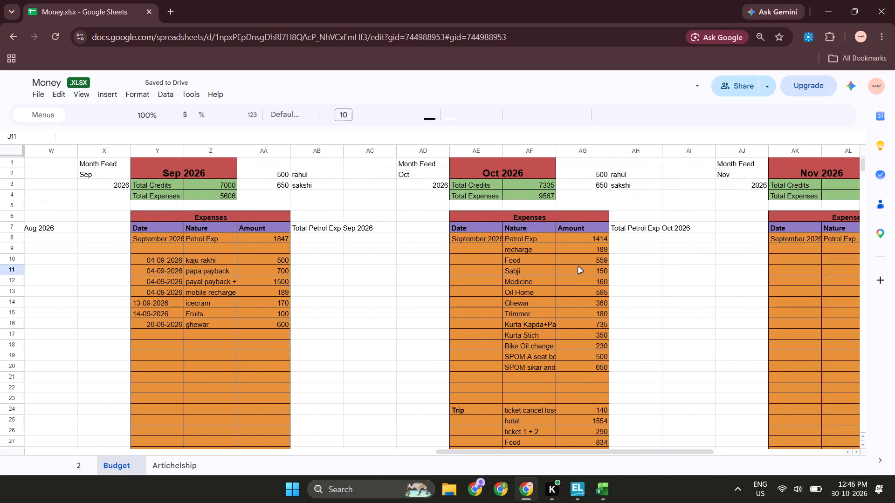
pyautogui.hscroll(1, 578, 267)
pyautogui.moveTo(176, 163); pyautogui.dragTo(317, 442)
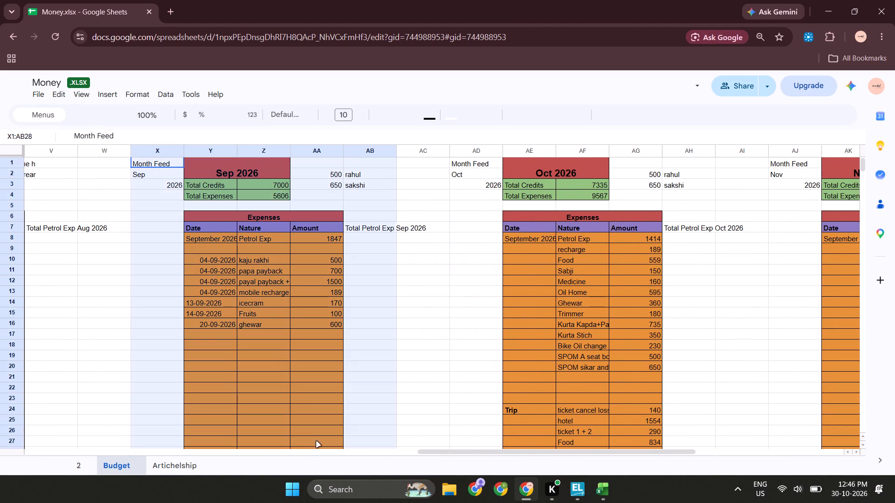
pyautogui.moveTo(317, 442); pyautogui.dragTo(344, 328)
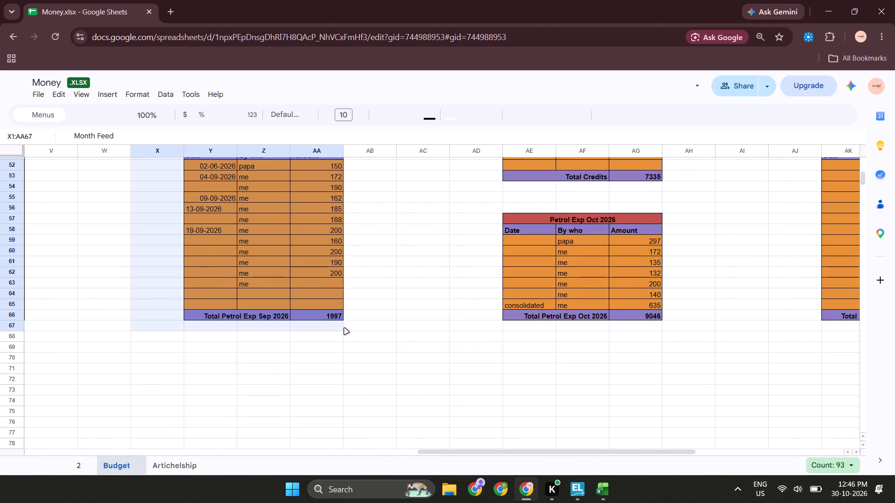
pyautogui.moveTo(344, 328); pyautogui.dragTo(350, 325)
pyautogui.scroll(9, 350, 325)
pyautogui.hscroll(1, 350, 325)
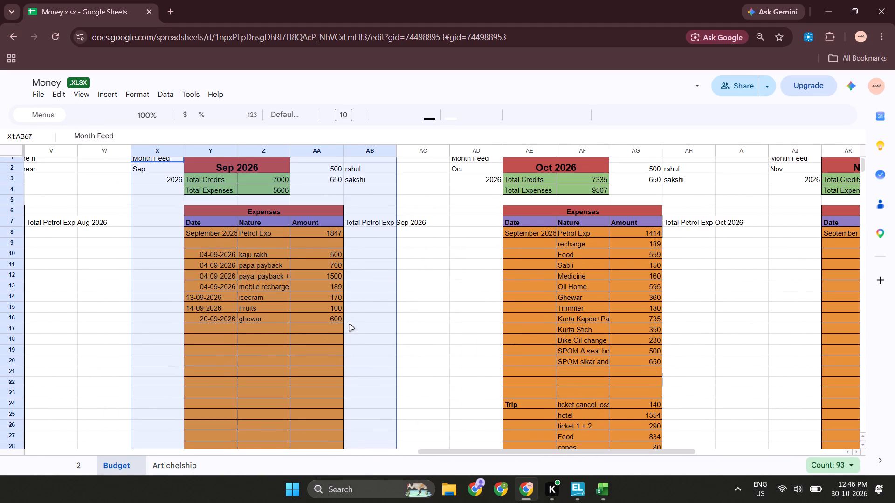
pyautogui.hscroll(1, 350, 325)
pyautogui.click(248, 276)
pyautogui.scroll(-1, 248, 276)
pyautogui.scroll(1, 248, 276)
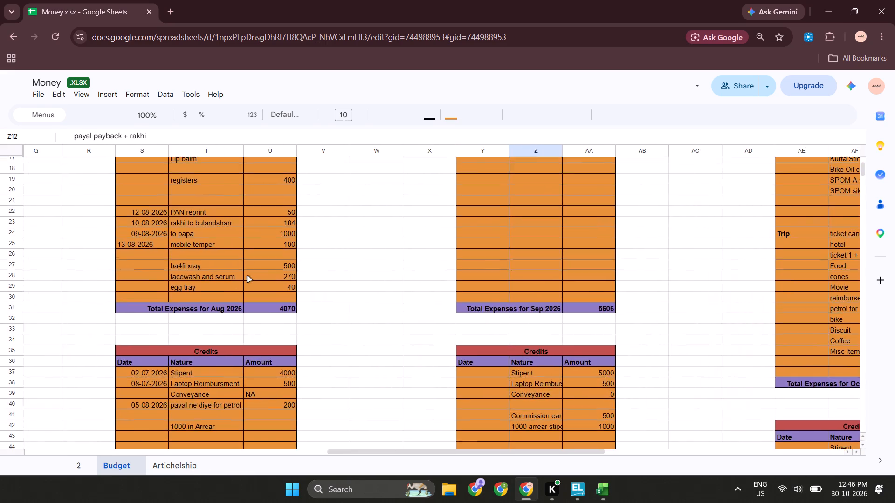
pyautogui.scroll(5, 248, 276)
pyautogui.hscroll(7, 248, 276)
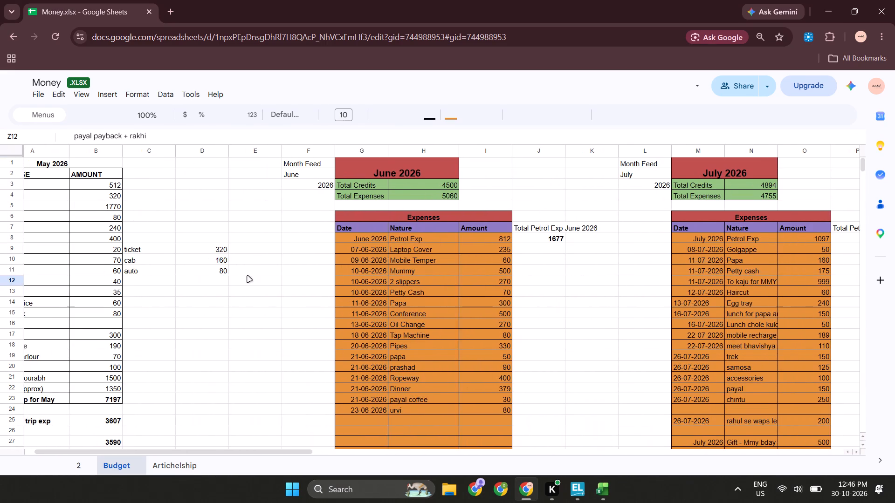
# Fill the June Month Feed cell F2 with the custom orange colour.
pyautogui.hscroll(7, 238, 211)
pyautogui.click(337, 171)
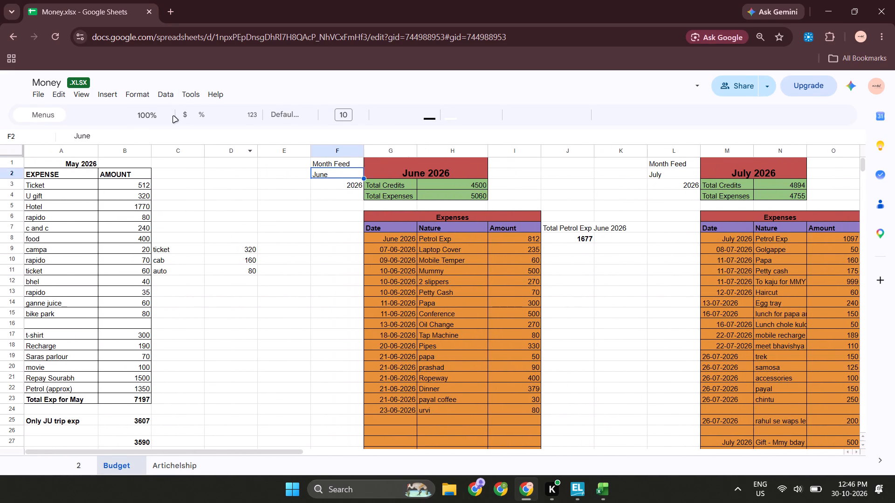
pyautogui.click(452, 116)
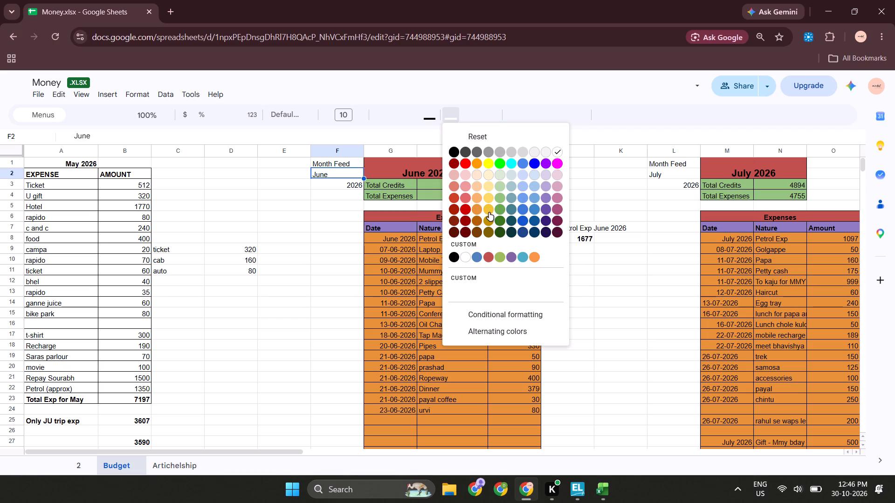
pyautogui.click(537, 255)
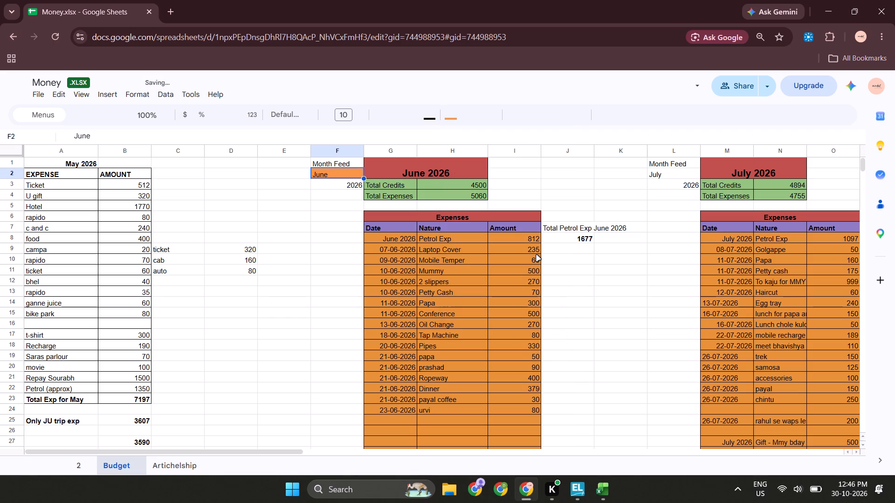
pyautogui.press('Left')
pyautogui.press('Right')
# Copy only the formatting of the June month cell F2 onto the July month cell L2.
pyautogui.hotkey('ctrl', 'c')
pyautogui.press('Right')
pyautogui.press('Right')
pyautogui.press('Right')
pyautogui.press('Right')
pyautogui.press('Right')
pyautogui.hotkey('ctrl', 'shift', 'a')
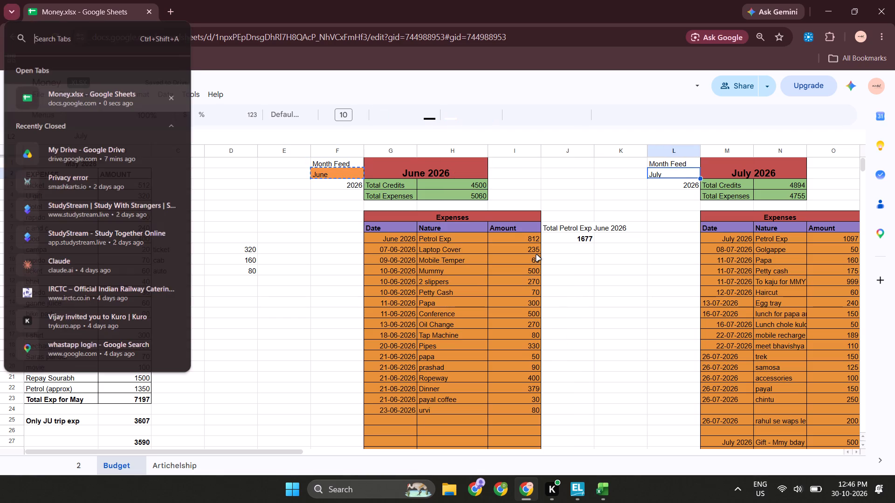
pyautogui.press('Escape')
pyautogui.hotkey('ctrl', 'shift', 'a')
pyautogui.press('Escape')
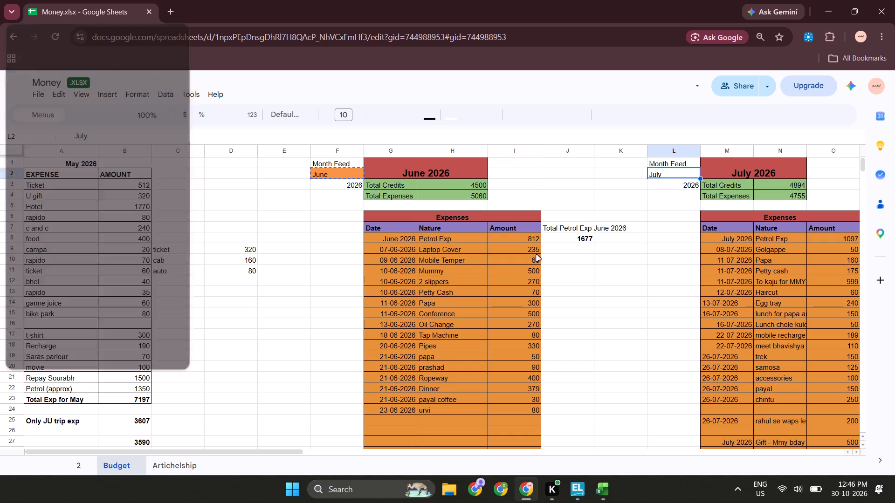
pyautogui.press('Left')
pyautogui.press('Right')
pyautogui.rightClick(675, 178)
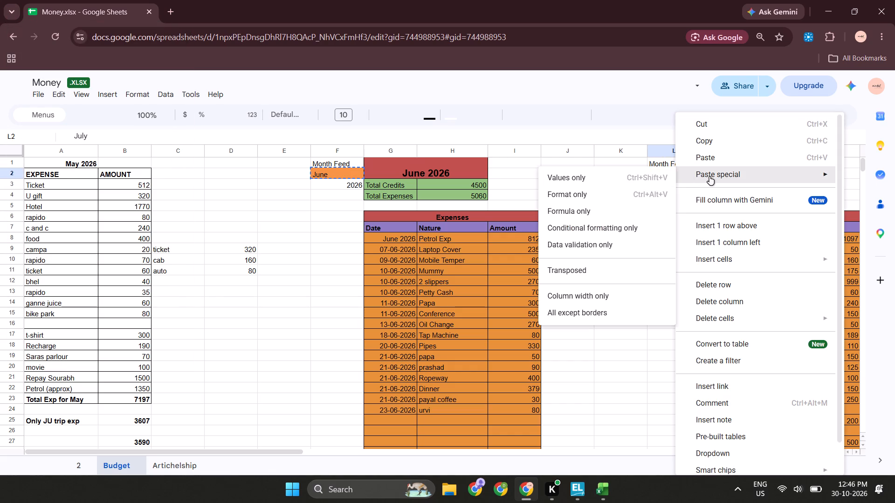
pyautogui.click(635, 192)
pyautogui.press('Up')
pyautogui.press('Right')
pyautogui.press('Down')
pyautogui.press('Left')
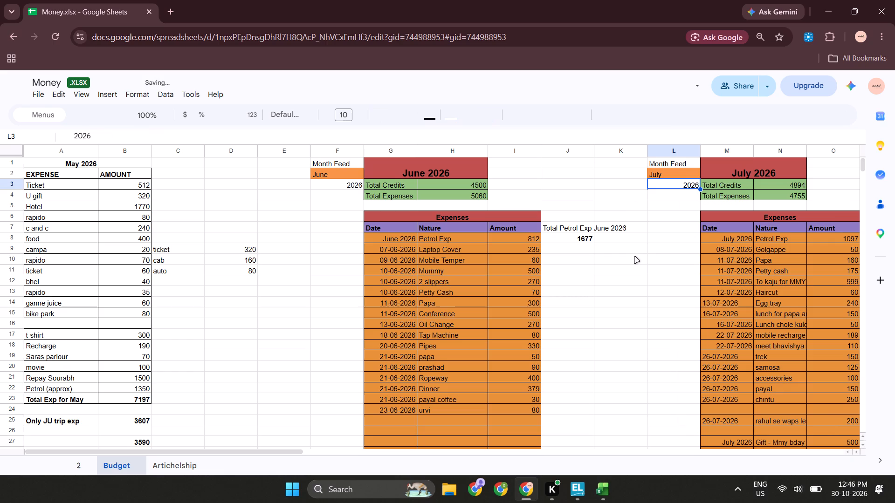
# Copy the July month cell's formatting onto the Aug month cell R2.
pyautogui.press('Up')
pyautogui.hotkey('ctrl', 'c')
pyautogui.press('Right')
pyautogui.press('Right')
pyautogui.press('Right')
pyautogui.press('Right')
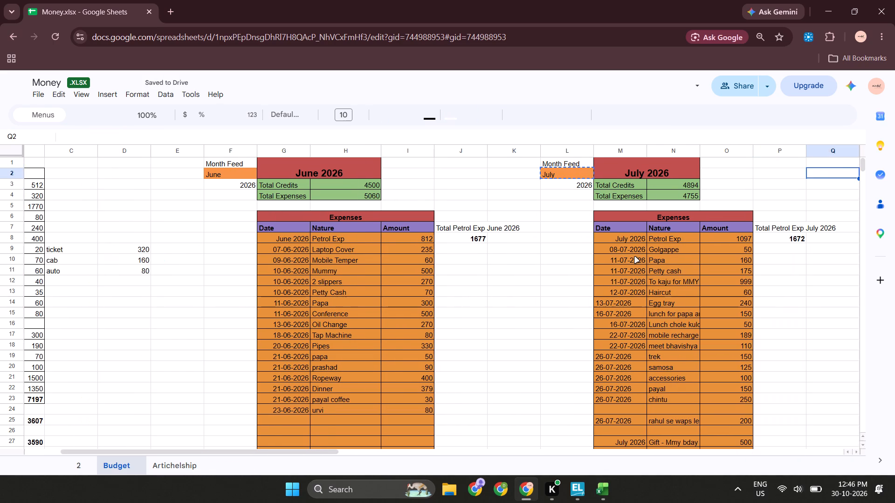
pyautogui.press('Right')
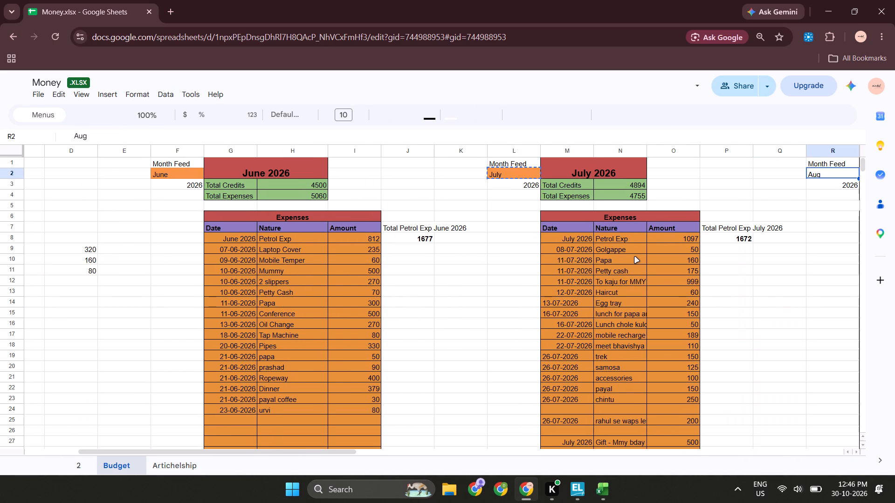
pyautogui.hotkey('ctrl', 'alt', 'v')
# Paste the copied orange formatting onto the Sep month cell X2.
pyautogui.press('Right')
pyautogui.press('Right')
pyautogui.press('Right')
pyautogui.press('Right')
pyautogui.press('Right')
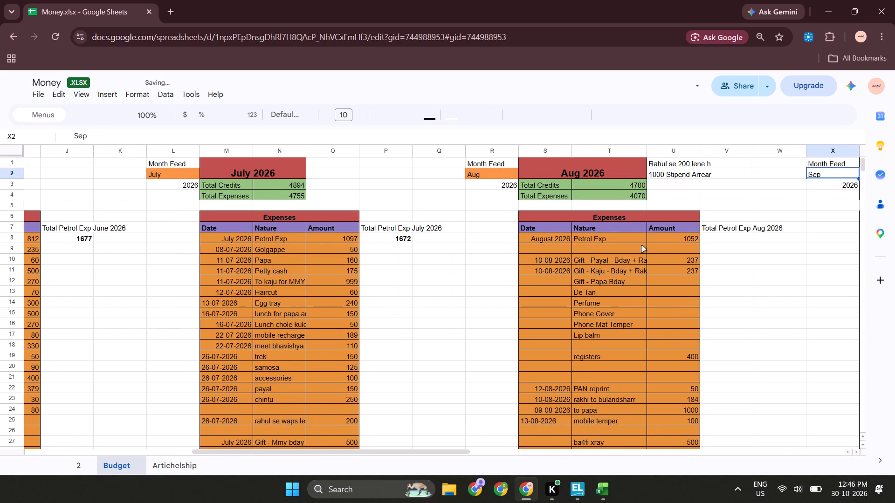
pyautogui.hotkey('ctrl', 'alt', 'v')
# Paste the copied orange formatting onto the Oct month cell AD2.
pyautogui.press('Right')
pyautogui.press('Right')
pyautogui.press('Right')
pyautogui.press('Right')
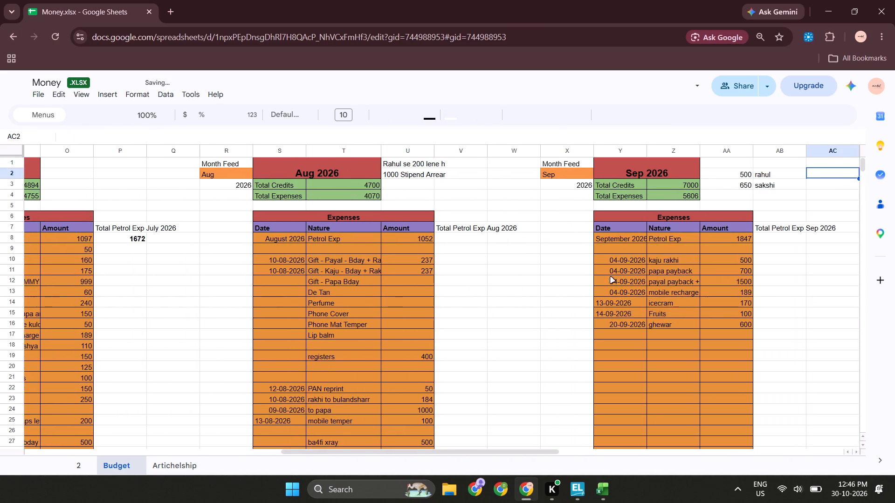
pyautogui.press('Right')
pyautogui.press('Right')
pyautogui.press('Left')
pyautogui.hotkey('ctrl', 'alt', 'v')
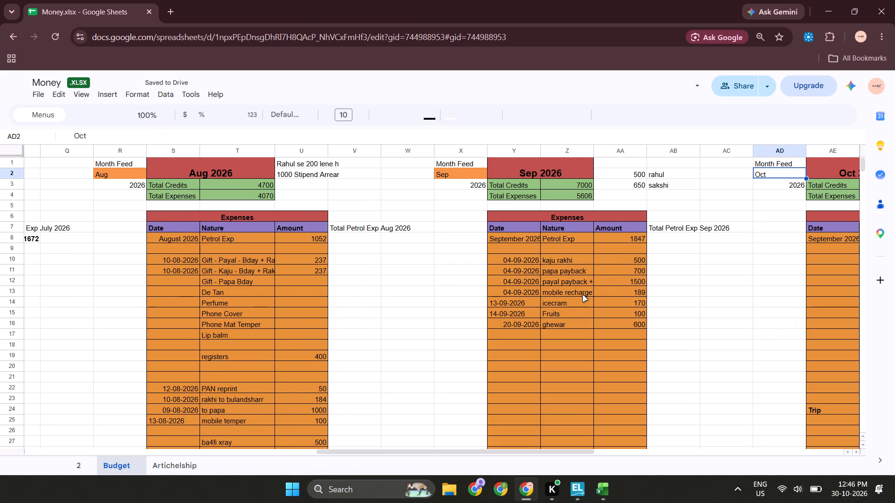
pyautogui.hotkey('ctrl', 'alt', 'v')
# Paste the copied orange formatting onto the Nov month cell AJ2.
pyautogui.press('Left')
pyautogui.press('Left')
pyautogui.press('Right')
pyautogui.press('Right')
pyautogui.press('Right')
pyautogui.press('Right')
pyautogui.press('Right')
pyautogui.press('Right')
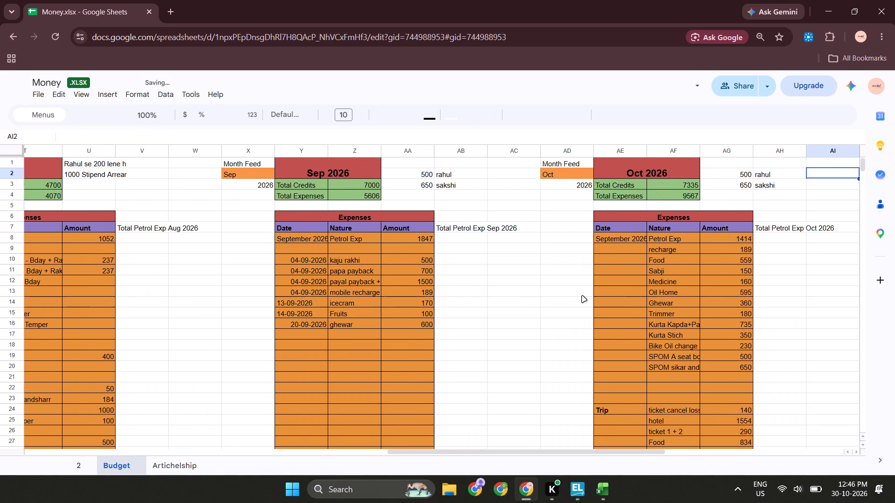
pyautogui.press('Right')
pyautogui.press('Right')
pyautogui.press('Left')
pyautogui.hotkey('ctrl', 'alt', 'v')
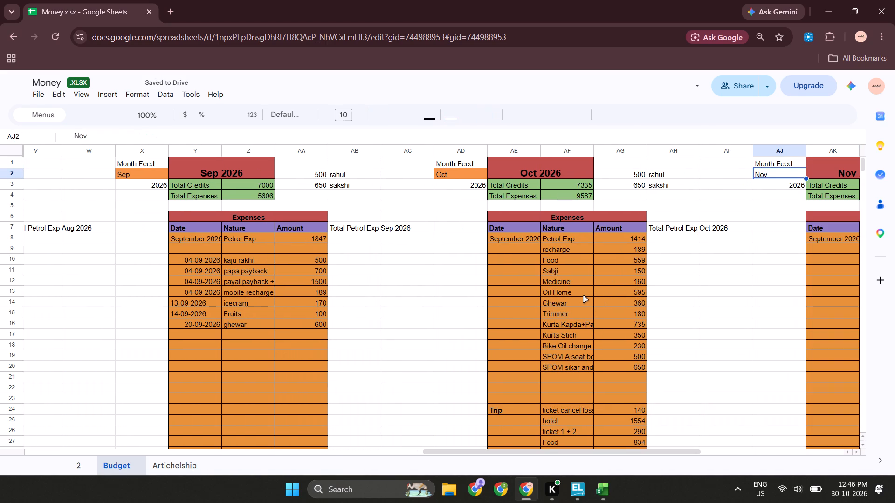
# Paste the copied orange formatting onto the Nov month cell AJ2.
pyautogui.hotkey('ctrl', 'alt', 'v')
# Review the header cells of the month blocks from Nov 2026 back to June 2026.
pyautogui.press('Right')
pyautogui.press('Right')
pyautogui.press('Right')
pyautogui.press('Left')
pyautogui.press('Up')
pyautogui.press('Left')
pyautogui.press('Left')
pyautogui.press('Left')
pyautogui.press('Left')
pyautogui.press('Left')
pyautogui.press('Left')
pyautogui.press('Left')
pyautogui.press('Left')
pyautogui.press('Left')
pyautogui.press('Left')
pyautogui.press('Left')
pyautogui.press('Left')
pyautogui.press('Left')
pyautogui.press('Left')
pyautogui.press('Left')
pyautogui.press('Left')
pyautogui.press('Left')
pyautogui.press('Left')
pyautogui.press('Left')
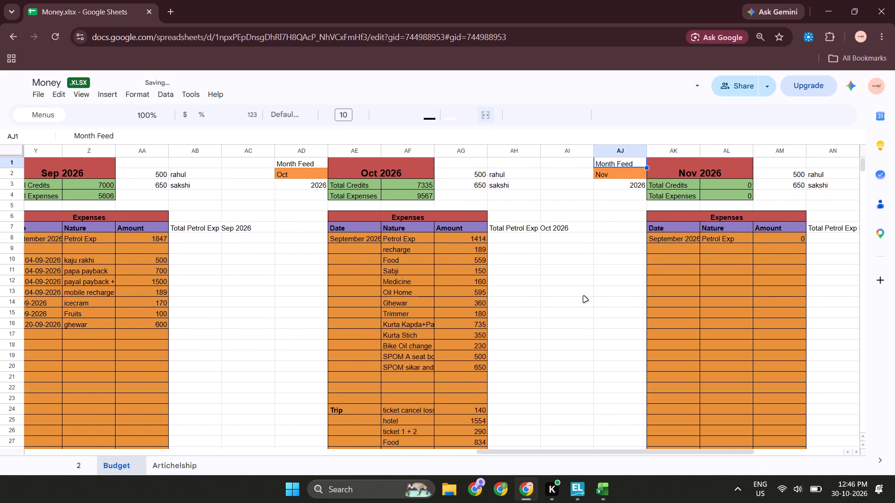
pyautogui.press('Right')
pyautogui.press('Right')
pyautogui.press('Right')
pyautogui.press('Right')
pyautogui.press('Right')
pyautogui.press('Right')
pyautogui.press('Right')
pyautogui.hotkey('shift', 'Right')
pyautogui.hotkey('shift', 'Down')
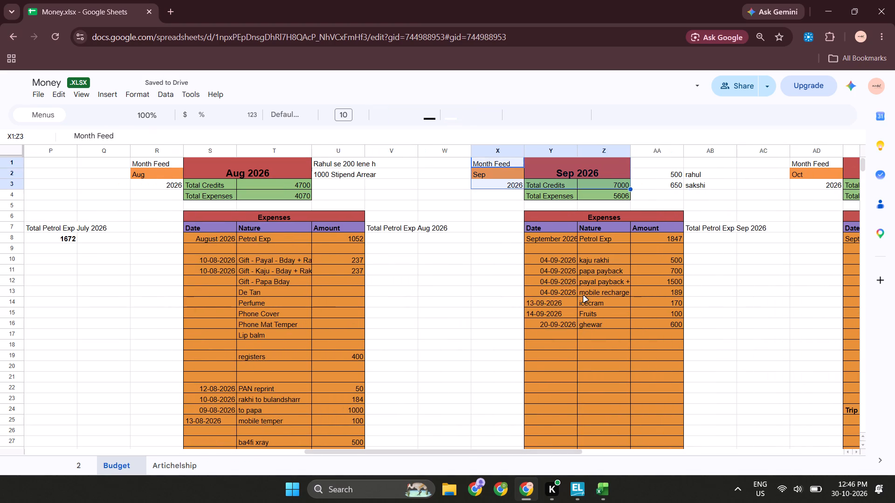
pyautogui.hotkey('shift', 'Right')
pyautogui.hotkey('shift', 'Down')
pyautogui.hotkey('shift', 'Right')
pyautogui.hotkey('shift', 'Right')
pyautogui.hotkey('shift', 'Down')
pyautogui.hotkey('shift', 'Down')
pyautogui.hotkey('shift', 'Down')
pyautogui.hotkey('shift', 'Down')
pyautogui.hotkey('shift', 'Down')
pyautogui.hotkey('shift', 'Left')
pyautogui.press('Left')
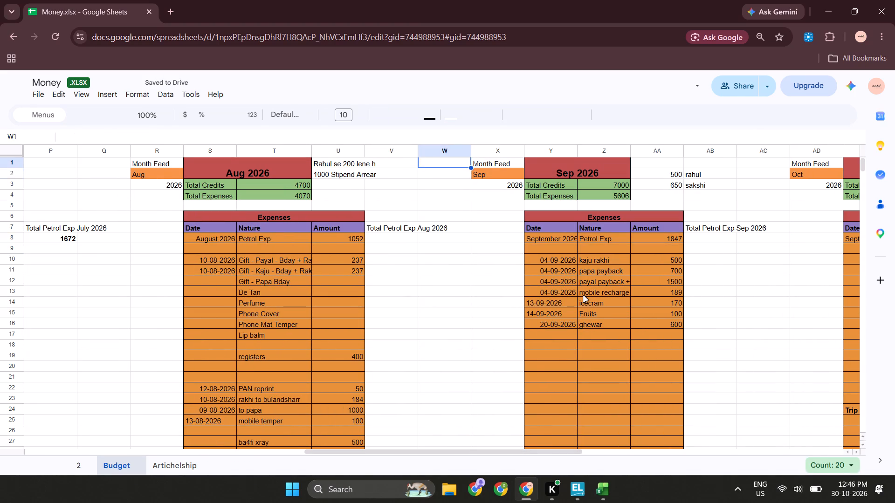
pyautogui.press('Down')
pyautogui.press('Left')
pyautogui.press('Left')
pyautogui.press('Left')
pyautogui.press('Left')
pyautogui.hotkey('ctrl', 'Left')
pyautogui.hotkey('ctrl', 'Left')
pyautogui.press('Left')
pyautogui.press('Down')
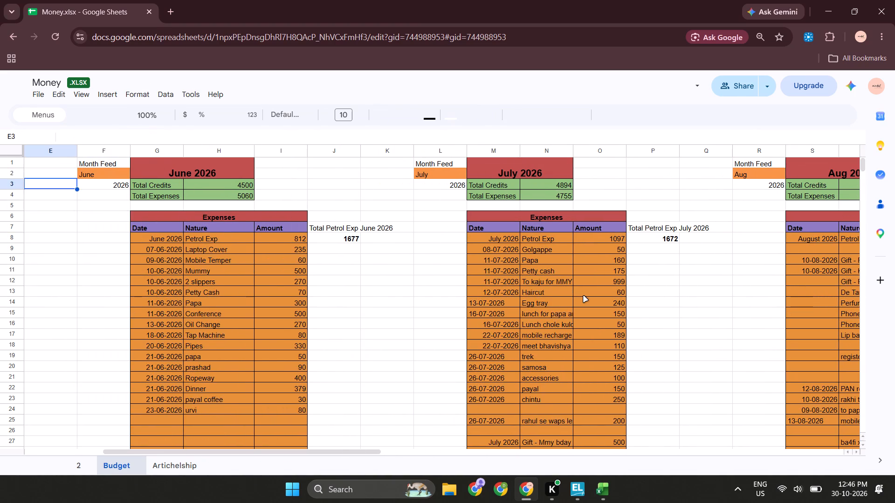
# Copy the July petrol total formula from P8 into V8, under the Total Petrol Exp Aug 2026 label.
pyautogui.press('Down')
pyautogui.press('Right')
pyautogui.press('Down')
pyautogui.press('Right')
pyautogui.press('Right')
pyautogui.press('Right')
pyautogui.press('Right')
pyautogui.press('Right')
pyautogui.press('Right')
pyautogui.press('Right')
pyautogui.press('Right')
pyautogui.press('Right')
pyautogui.press('Right')
pyautogui.press('Right')
pyautogui.press('Right')
pyautogui.press('Right')
pyautogui.press('Right')
pyautogui.press('Right')
pyautogui.press('Right')
pyautogui.press('Right')
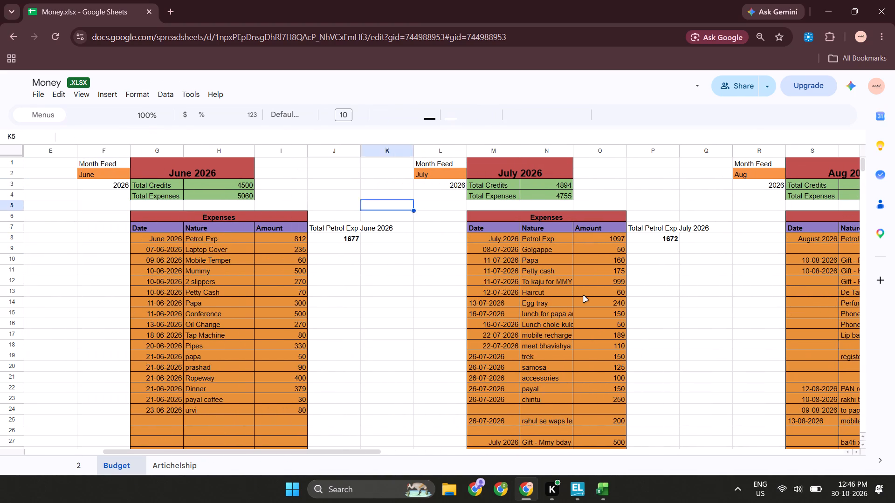
pyautogui.press('Right')
pyautogui.press('Down')
pyautogui.press('Left')
pyautogui.press('Down')
pyautogui.press('Left')
pyautogui.press('Left')
pyautogui.press('Down')
pyautogui.press('Left')
pyautogui.press('Left')
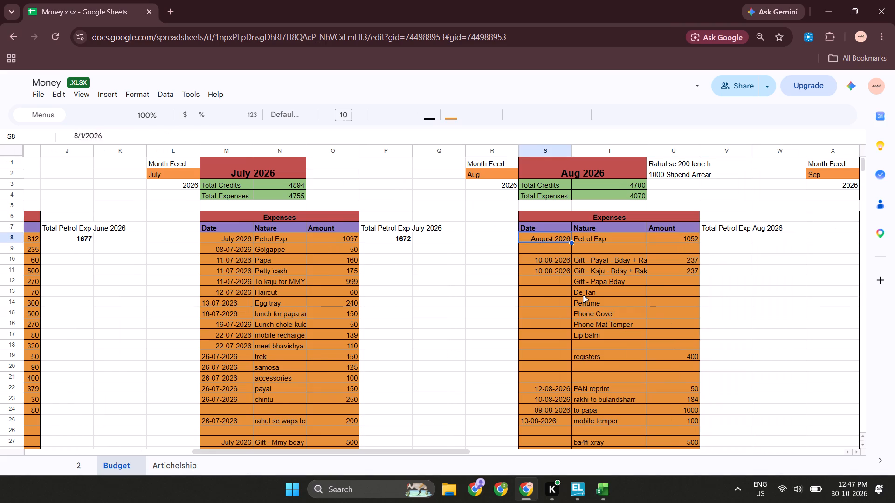
pyautogui.press('Left')
pyautogui.press('Left')
pyautogui.press('Left')
pyautogui.hotkey('ctrl', 'c')
pyautogui.press('Right')
pyautogui.press('Right')
pyautogui.press('Right')
pyautogui.press('Right')
pyautogui.press('Right')
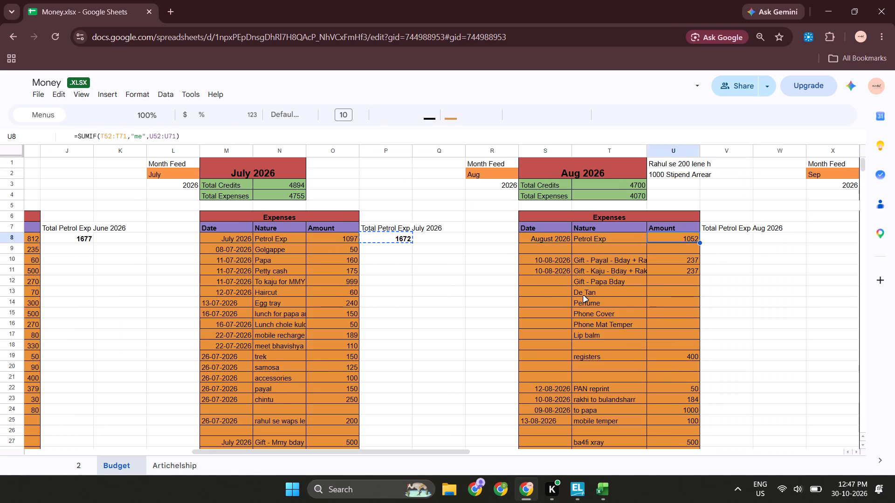
pyautogui.press('Right')
pyautogui.hotkey('ctrl', 'v')
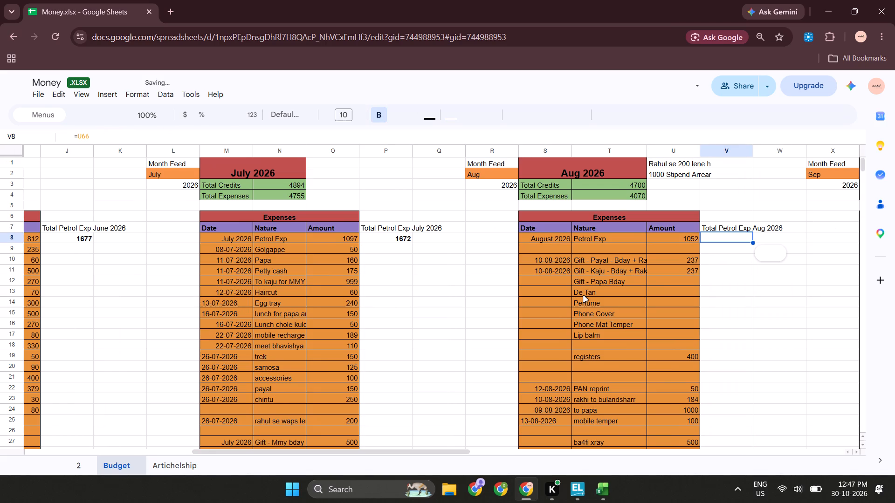
# Check the July petrol total reference in P8 against the petrol tables' totals in row 66.
pyautogui.press('Left')
pyautogui.press('Left')
pyautogui.press('Left')
pyautogui.press('Left')
pyautogui.press('Left')
pyautogui.press('Left')
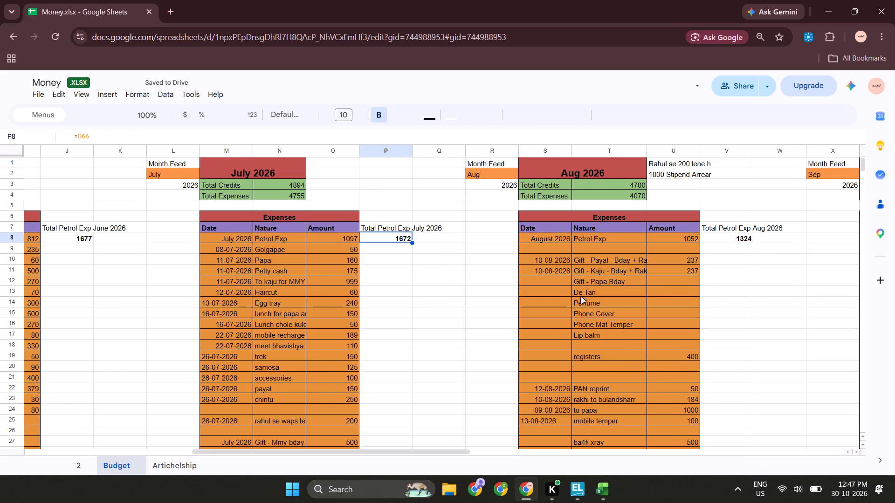
pyautogui.scroll(-6, 574, 386)
pyautogui.scroll(1, 574, 386)
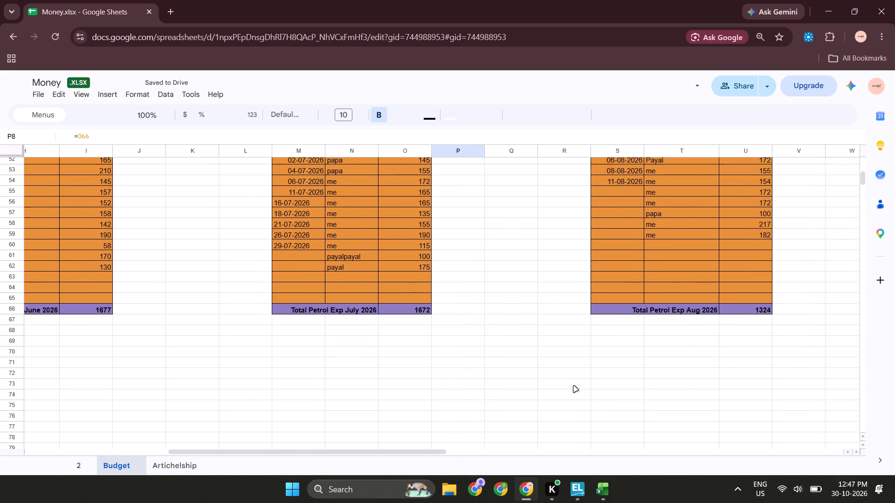
pyautogui.scroll(1, 574, 386)
pyautogui.click(423, 332)
pyautogui.press('Up')
pyautogui.press('Left')
pyautogui.press('Left')
pyautogui.press('Left')
pyautogui.press('Left')
pyautogui.press('Left')
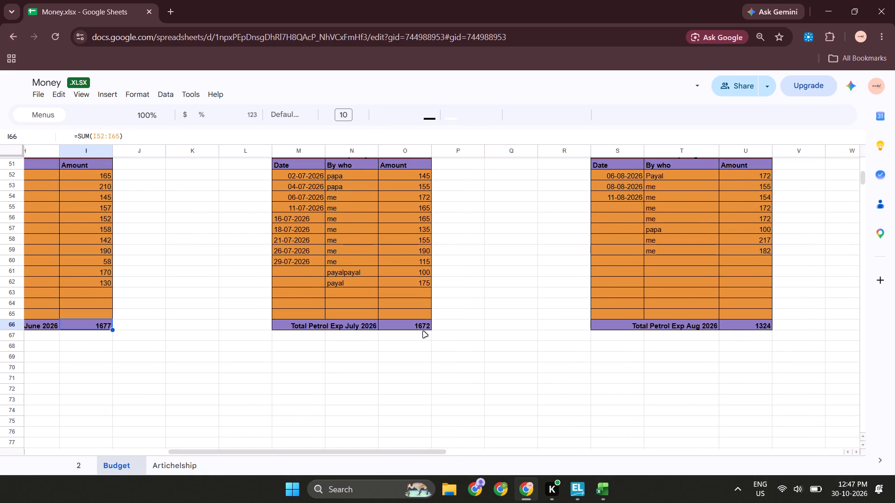
pyautogui.press('Right')
pyautogui.press('Right')
pyautogui.press('Right')
pyautogui.press('Right')
pyautogui.press('Right')
pyautogui.hotkey('ctrl', 'Up')
pyautogui.hotkey('ctrl', 'Up')
pyautogui.hotkey('ctrl', 'Up')
pyautogui.hotkey('ctrl', 'Up')
pyautogui.hotkey('ctrl', 'Up')
pyautogui.hotkey('ctrl', 'Up')
pyautogui.hotkey('ctrl', 'Up')
pyautogui.hotkey('ctrl', 'Up')
pyautogui.hotkey('ctrl', 'Up')
pyautogui.hotkey('ctrl', 'Up')
pyautogui.hotkey('ctrl', 'Up')
pyautogui.hotkey('ctrl', 'Up')
pyautogui.hotkey('ctrl', 'Up')
pyautogui.hotkey('ctrl', 'Up')
pyautogui.hotkey('ctrl', 'Up')
pyautogui.hotkey('ctrl', 'Up')
pyautogui.hotkey('ctrl', 'Up')
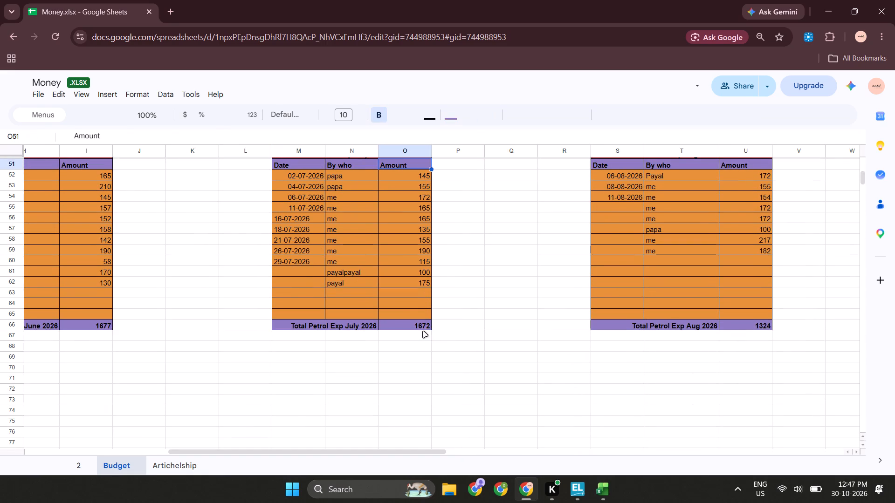
pyautogui.press('Down')
pyautogui.press('Right')
pyautogui.press('Down')
pyautogui.press('Down')
pyautogui.press('Down')
pyautogui.press('Down')
pyautogui.press('Down')
pyautogui.press('Down')
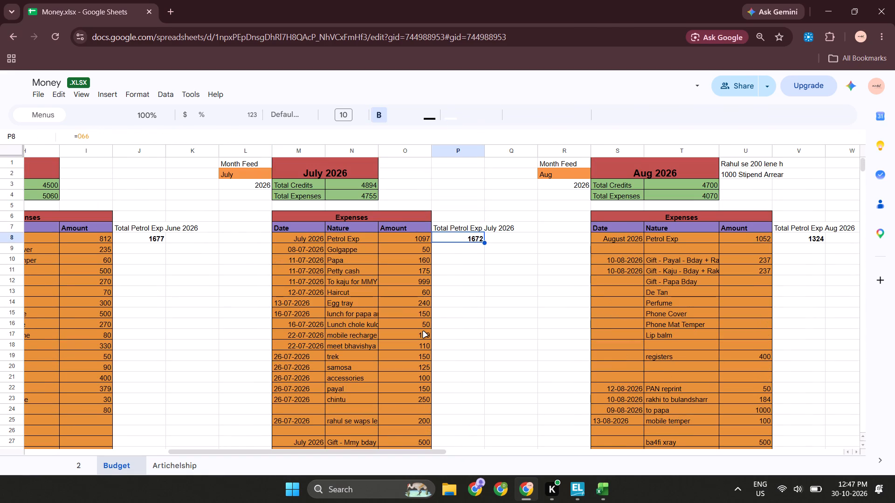
# Copy the July petrol total formula from P8 into August's V8 again and into September's AB8.
pyautogui.hotkey('ctrl', 'c')
pyautogui.hotkey('ctrl', 'Right')
pyautogui.press('Right')
pyautogui.press('Right')
pyautogui.press('Right')
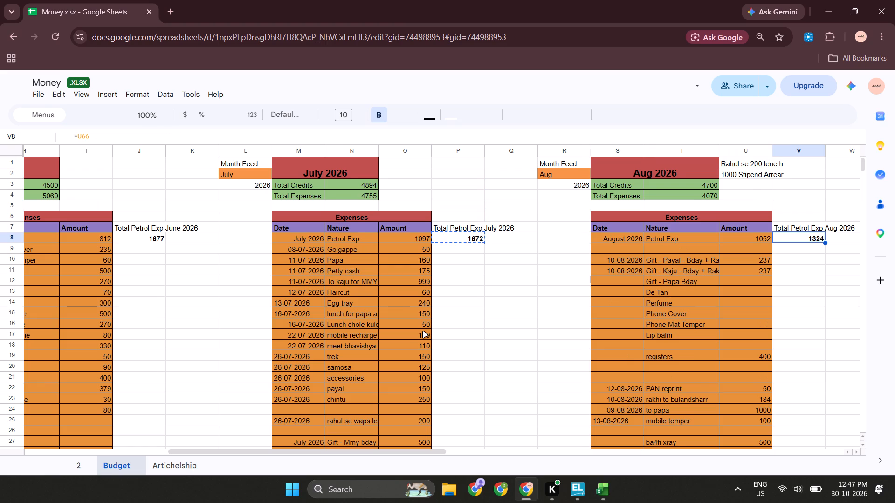
pyautogui.hotkey('ctrl', 'v')
pyautogui.press('Right')
pyautogui.press('Right')
pyautogui.press('Right')
pyautogui.press('Right')
pyautogui.press('Right')
pyautogui.press('Right')
pyautogui.hotkey('ctrl', 'v')
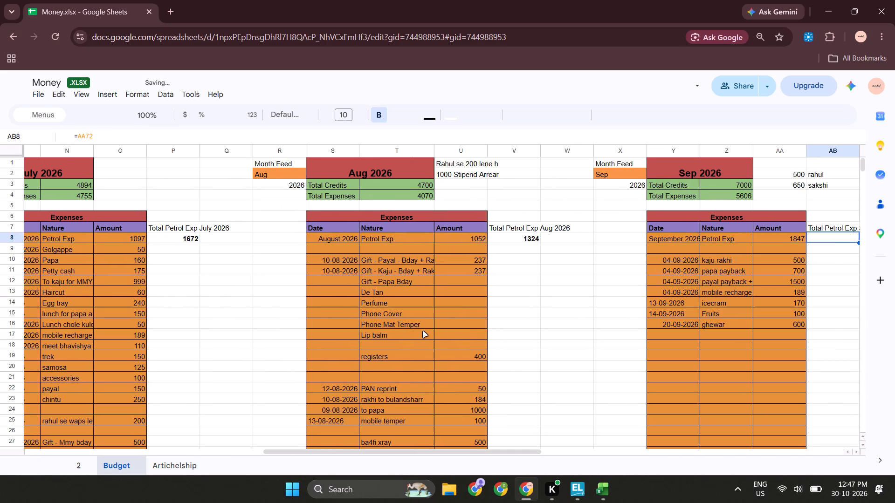
# Paste the petrol total formula into October's AH8 and November's AN8, under their Total Petrol Exp labels.
pyautogui.press('Right')
pyautogui.press('Right')
pyautogui.press('Right')
pyautogui.press('Right')
pyautogui.press('Right')
pyautogui.press('Right')
pyautogui.hotkey('ctrl', 'v')
pyautogui.press('Right')
pyautogui.press('Right')
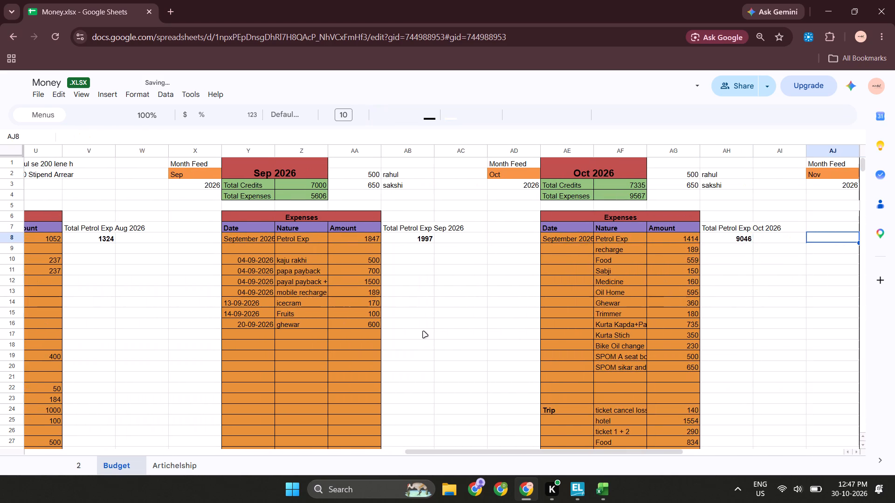
pyautogui.press('Right')
pyautogui.press('Right')
pyautogui.press('Right')
pyautogui.press('Right')
pyautogui.hotkey('ctrl', 'v')
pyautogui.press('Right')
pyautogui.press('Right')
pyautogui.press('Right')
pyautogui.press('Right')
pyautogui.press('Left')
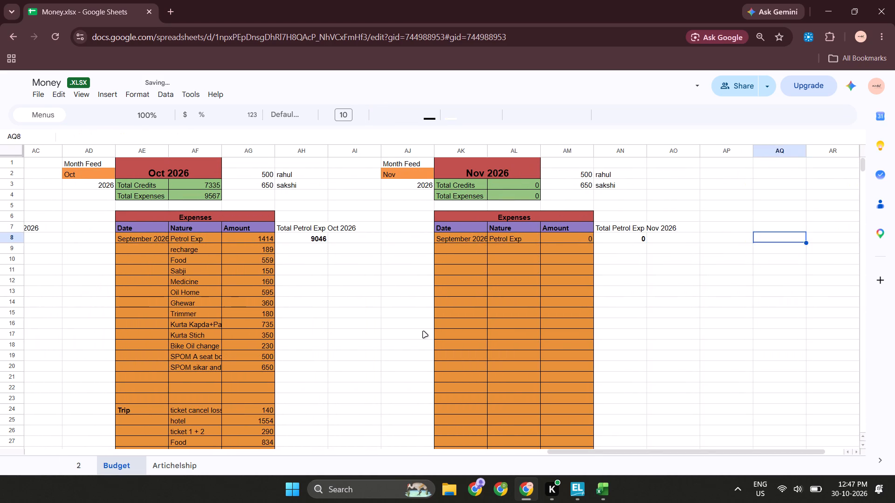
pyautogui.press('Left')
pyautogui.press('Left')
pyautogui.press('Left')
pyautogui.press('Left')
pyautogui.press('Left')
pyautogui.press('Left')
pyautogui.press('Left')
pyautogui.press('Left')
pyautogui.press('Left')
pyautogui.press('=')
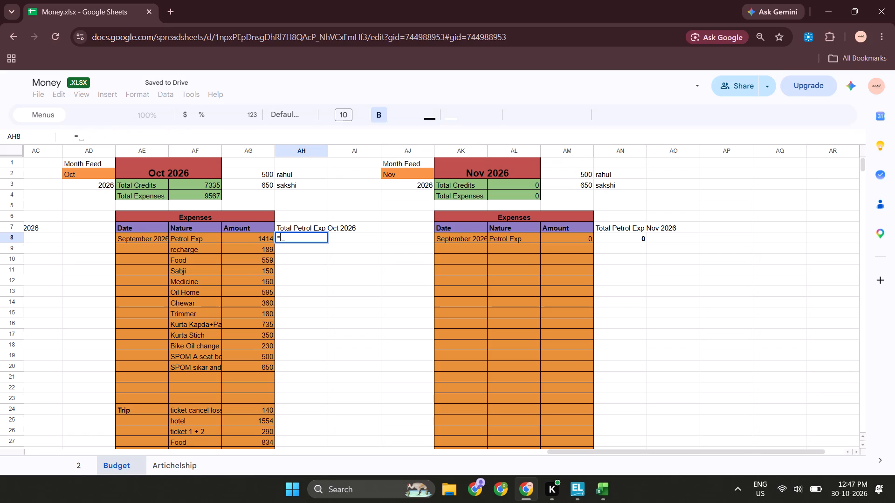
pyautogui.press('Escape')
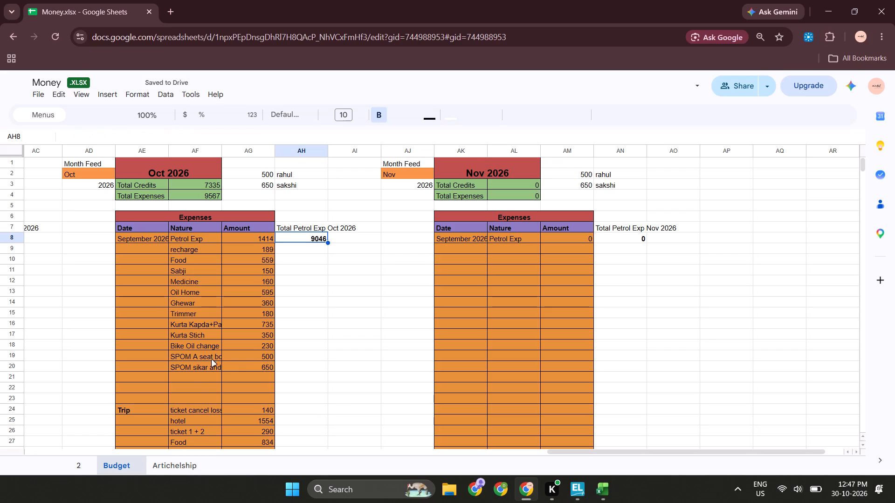
# Replace the Total Petrol Exp Oct 2026 formula in AG66 with =SUM(AG59:AG65).
pyautogui.scroll(-4, 331, 353)
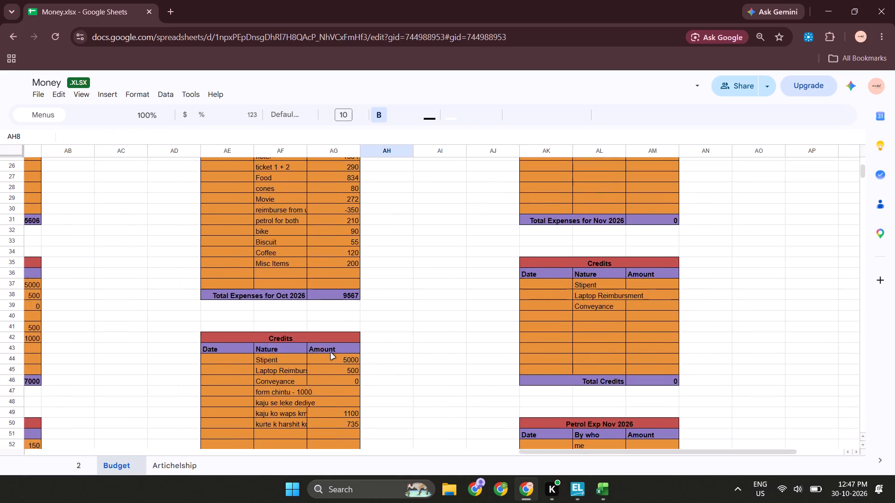
pyautogui.scroll(-2, 331, 353)
pyautogui.scroll(1, 331, 353)
pyautogui.click(337, 290)
pyautogui.press('Down')
pyautogui.press('Down')
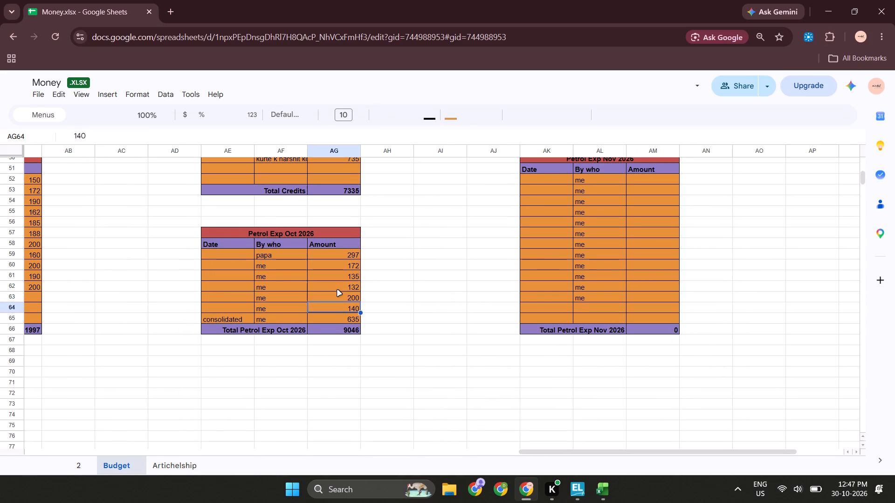
pyautogui.press('Down')
pyautogui.press('Down')
pyautogui.press('F2')
pyautogui.press('Escape')
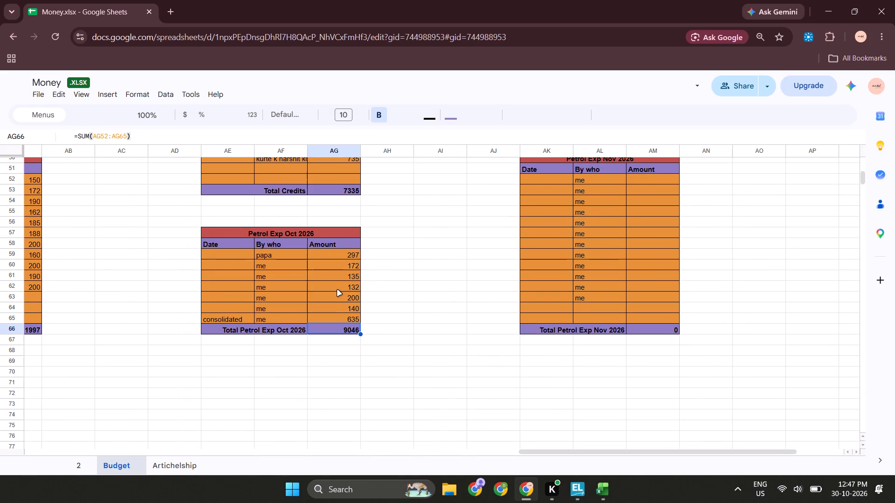
pyautogui.write('=sum')
pyautogui.press('Tab')
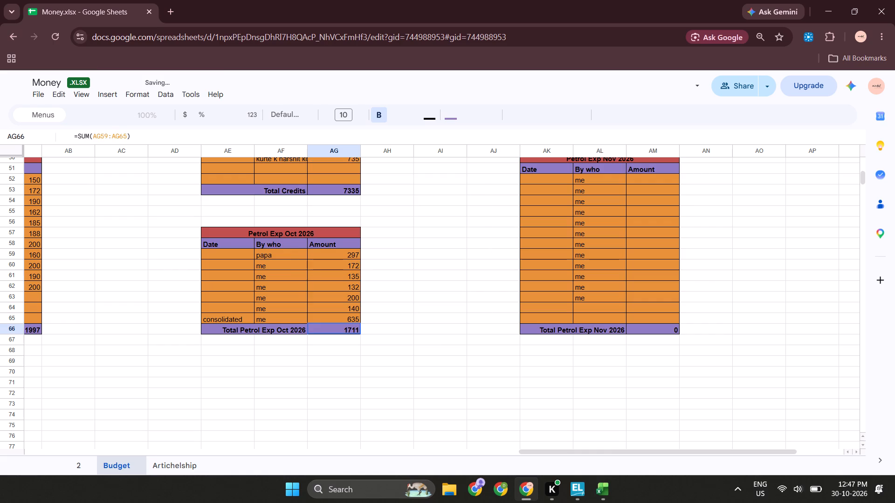
# Check the sum of the October petrol amounts in AG59:AG65 against the total in AG66.
pyautogui.press('Up')
pyautogui.press('Up')
pyautogui.press('Up')
pyautogui.press('Up')
pyautogui.press('Up')
pyautogui.press('Up')
pyautogui.press('Down')
pyautogui.press('Down')
pyautogui.press('Down')
pyautogui.press('Down')
pyautogui.press('Down')
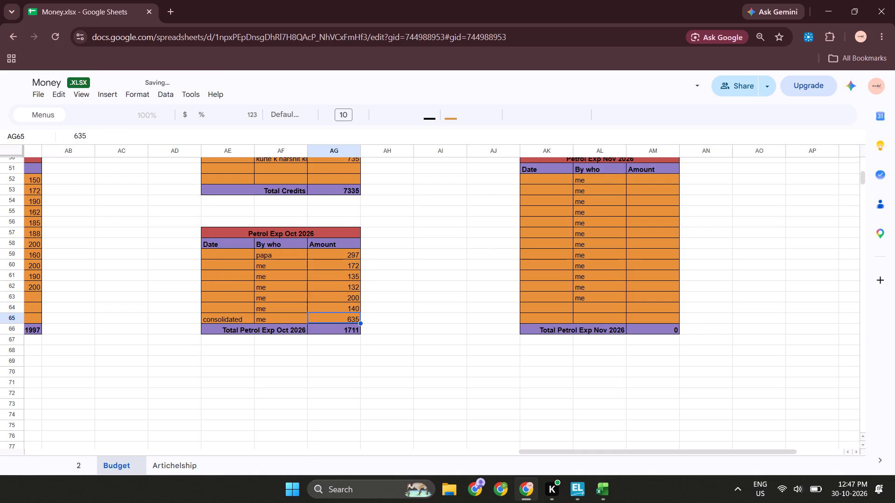
pyautogui.press('Up')
pyautogui.press('Up')
pyautogui.press('Up')
pyautogui.press('Up')
pyautogui.press('Up')
pyautogui.press('Up')
pyautogui.hotkey('ctrl', 'shift', 'Down')
pyautogui.hotkey('ctrl', 'shift', 'Up')
pyautogui.hotkey('shift', 'Down')
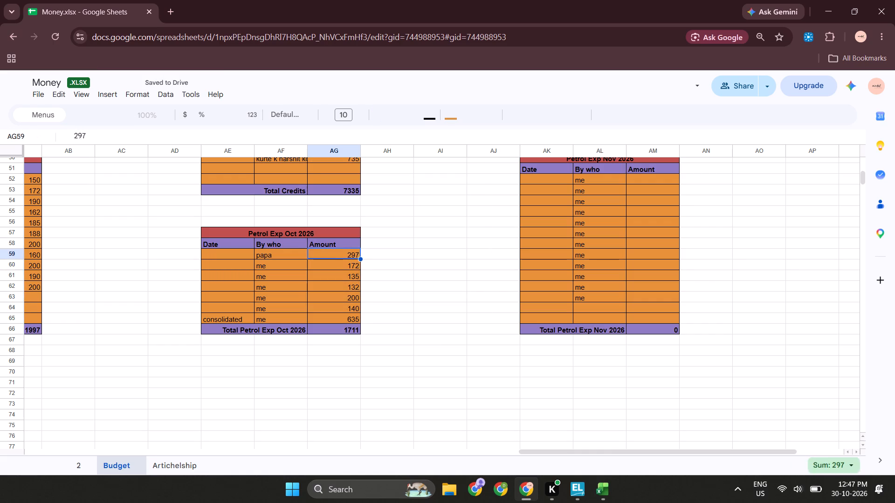
pyautogui.hotkey('ctrl', 'shift', 'Down')
pyautogui.hotkey('shift', 'Up')
pyautogui.press('Right')
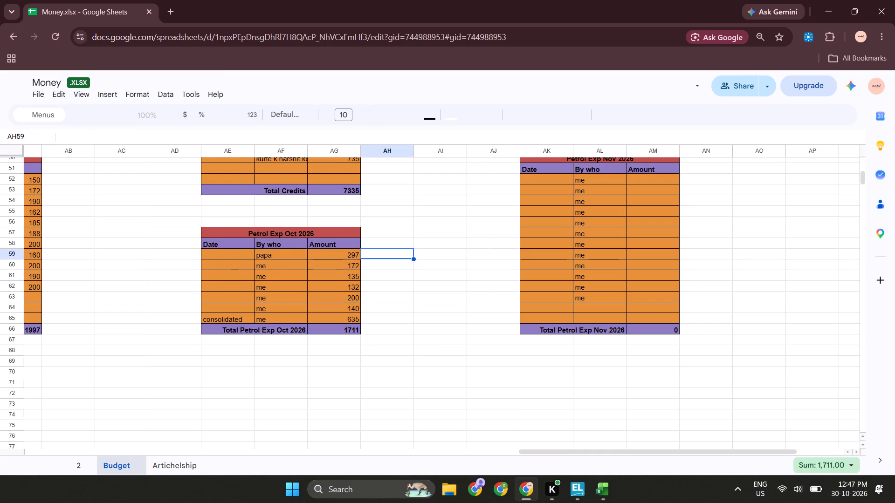
# Check the November petrol total reference in AN8 and the Petrol Exp amount formula in AM8.
pyautogui.press('Up')
pyautogui.hotkey('ctrl', 'Up')
pyautogui.hotkey('ctrl', 'Up')
pyautogui.press('Up')
pyautogui.press('Down')
pyautogui.press('Right')
pyautogui.press('Down')
pyautogui.press('Left')
pyautogui.press('Right')
pyautogui.press('Right')
pyautogui.press('Right')
pyautogui.press('Right')
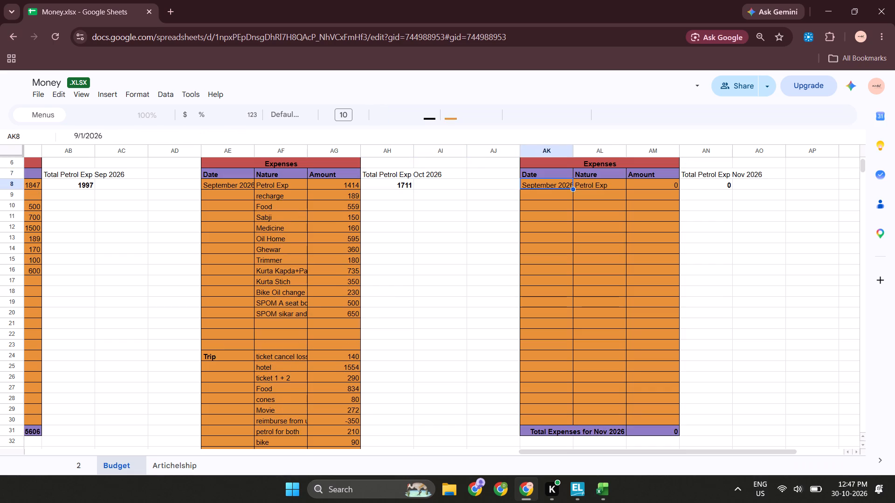
pyautogui.press('Right')
pyautogui.press('Right')
pyautogui.press('F2')
pyautogui.scroll(-2, 434, 373)
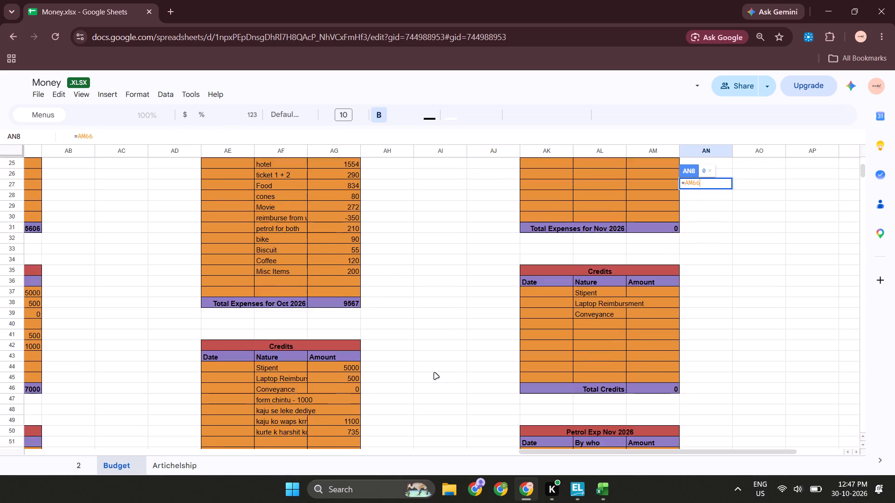
pyautogui.scroll(-4, 434, 373)
pyautogui.press('Escape')
pyautogui.press('Escape')
pyautogui.press('Left')
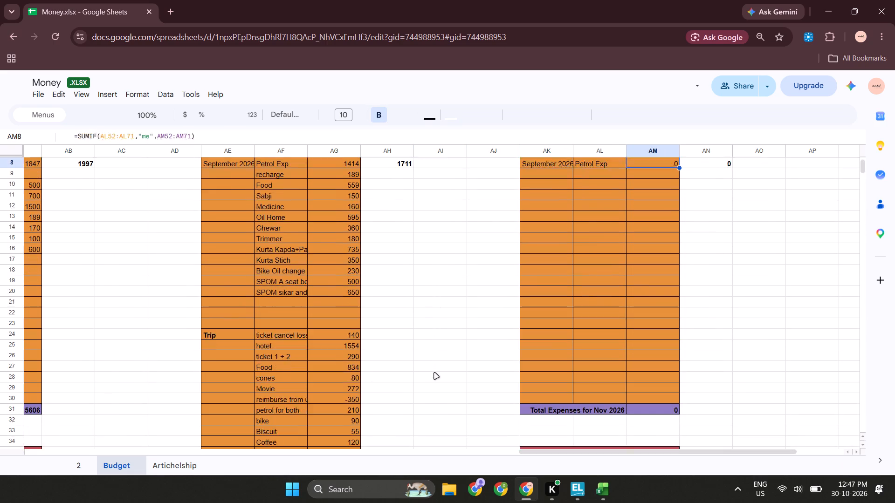
# Copy the whole September 2026 block X1:AC67 and paste it over the November block starting at AJ1.
pyautogui.press('Up')
pyautogui.press('Up')
pyautogui.press('Left')
pyautogui.press('Left')
pyautogui.press('Left')
pyautogui.press('Left')
pyautogui.press('Up')
pyautogui.press('Up')
pyautogui.press('Up')
pyautogui.press('Up')
pyautogui.press('Up')
pyautogui.press('Up')
pyautogui.press('Up')
pyautogui.press('Up')
pyautogui.press('Up')
pyautogui.press('Up')
pyautogui.press('Up')
pyautogui.press('Up')
pyautogui.press('Up')
pyautogui.press('Up')
pyautogui.press('Up')
pyautogui.press('Up')
pyautogui.press('Up')
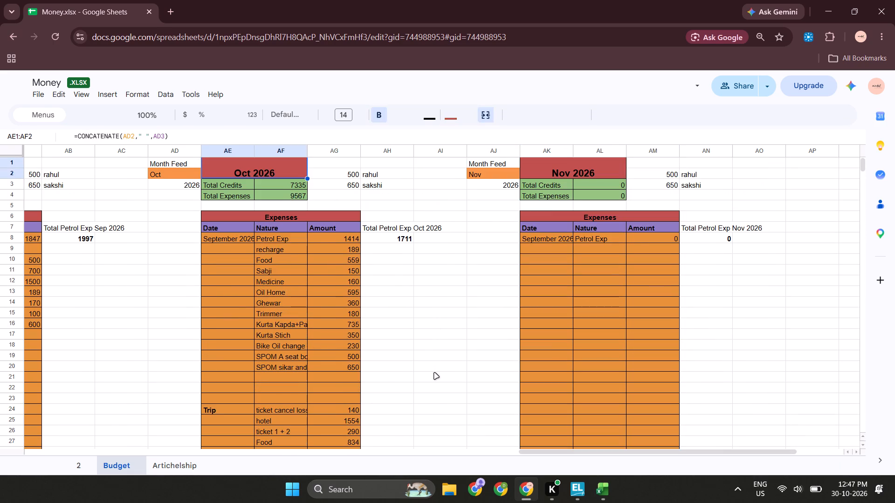
pyautogui.press('Left')
pyautogui.press('Left')
pyautogui.press('Left')
pyautogui.press('Left')
pyautogui.press('Left')
pyautogui.press('Left')
pyautogui.press('Up')
pyautogui.press('Right')
pyautogui.press('Up')
pyautogui.press('Left')
pyautogui.press('Left')
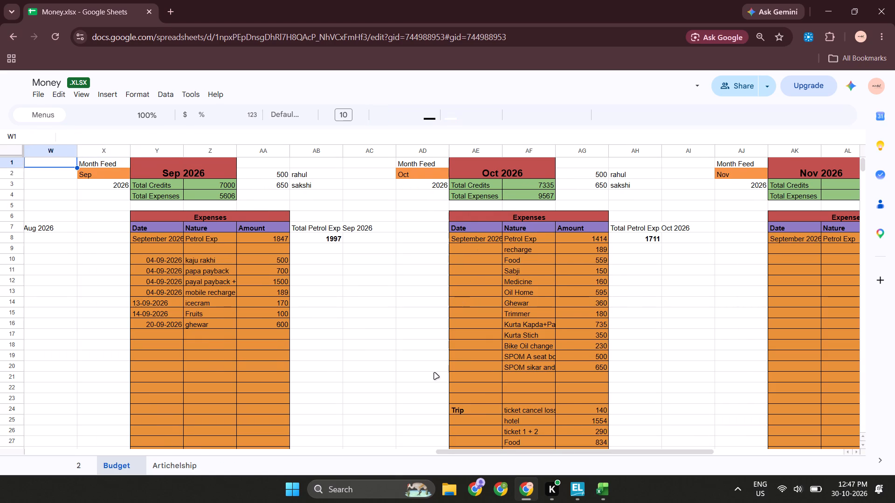
pyautogui.press('Right')
pyautogui.hotkey('shift', 'Down')
pyautogui.hotkey('shift', 'Right')
pyautogui.hotkey('shift', 'Down')
pyautogui.hotkey('shift', 'Down')
pyautogui.hotkey('shift', 'Right')
pyautogui.hotkey('shift', 'Down')
pyautogui.hotkey('shift', 'Right')
pyautogui.hotkey('shift', 'Down')
pyautogui.hotkey('shift', 'Down')
pyautogui.hotkey('shift', 'Right')
pyautogui.hotkey('shift', 'Down')
pyautogui.hotkey('shift', 'Down')
pyautogui.hotkey('shift', 'Down')
pyautogui.hotkey('shift', 'Down')
pyautogui.hotkey('shift', 'Down')
pyautogui.hotkey('shift', 'Down')
pyautogui.hotkey('shift', 'Down')
pyautogui.hotkey('shift', 'Down')
pyautogui.hotkey('shift', 'Down')
pyautogui.hotkey('shift', 'Down')
pyautogui.hotkey('shift', 'Down')
pyautogui.hotkey('shift', 'Down')
pyautogui.hotkey('shift', 'Down')
pyautogui.hotkey('shift', 'Down')
pyautogui.hotkey('shift', 'Down')
pyautogui.hotkey('shift', 'Down')
pyautogui.hotkey('shift', 'Down')
pyautogui.hotkey('shift', 'Down')
pyautogui.hotkey('shift', 'Down')
pyautogui.hotkey('shift', 'Down')
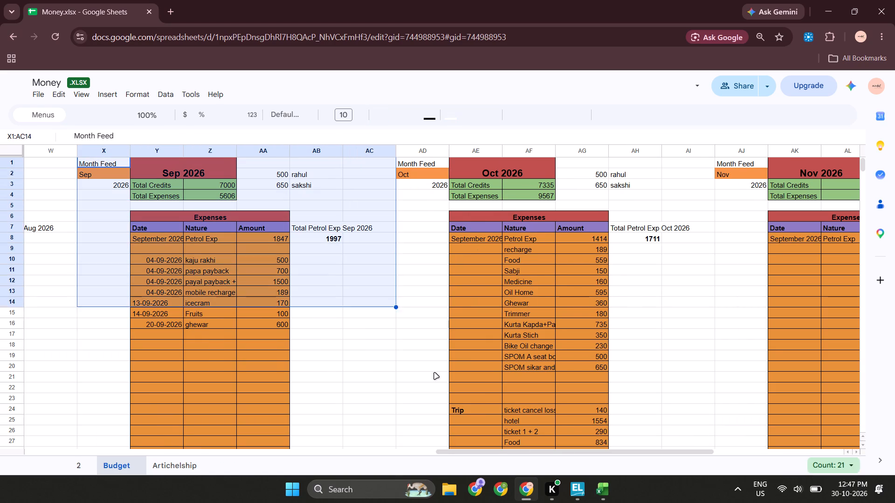
pyautogui.hotkey('shift', 'Down')
pyautogui.hotkey('shift', 'Down')
pyautogui.hotkey('shift', 'Down')
pyautogui.hotkey('shift', 'Down')
pyautogui.hotkey('shift', 'Down')
pyautogui.hotkey('shift', 'Down')
pyautogui.hotkey('shift', 'Down')
pyautogui.hotkey('shift', 'Down')
pyautogui.hotkey('shift', 'Down')
pyautogui.hotkey('shift', 'Down')
pyautogui.hotkey('shift', 'Down')
pyautogui.hotkey('shift', 'Down')
pyautogui.hotkey('shift', 'Down')
pyautogui.hotkey('shift', 'Down')
pyautogui.hotkey('shift', 'Down')
pyautogui.hotkey('shift', 'Down')
pyautogui.hotkey('shift', 'Down')
pyautogui.hotkey('shift', 'Down')
pyautogui.hotkey('shift', 'Down')
pyautogui.hotkey('shift', 'Down')
pyautogui.hotkey('shift', 'Down')
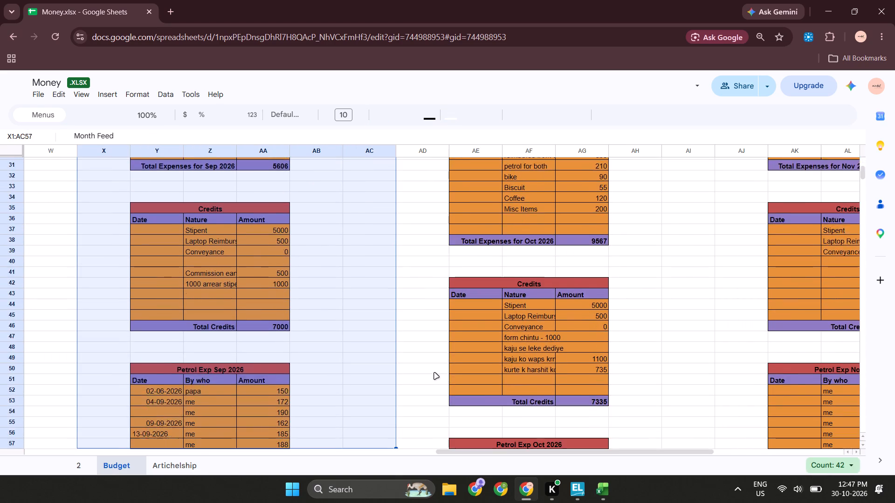
pyautogui.hotkey('shift', 'Down')
pyautogui.hotkey('shift', 'Down')
pyautogui.hotkey('shift', 'Down')
pyautogui.hotkey('shift', 'Down')
pyautogui.hotkey('shift', 'Down')
pyautogui.hotkey('shift', 'Down')
pyautogui.hotkey('shift', 'Down')
pyautogui.hotkey('shift', 'Down')
pyautogui.hotkey('shift', 'Down')
pyautogui.hotkey('shift', 'Down')
pyautogui.hotkey('shift', 'Down')
pyautogui.hotkey('shift', 'Up')
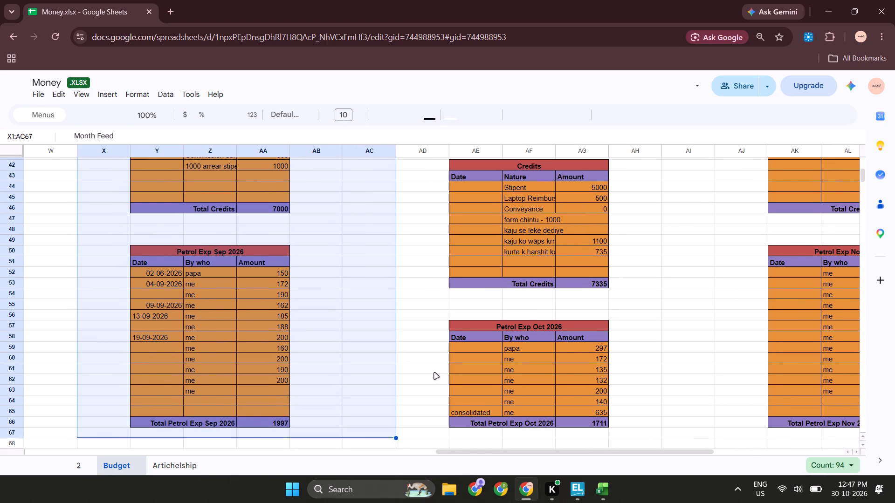
pyautogui.hotkey('ctrl', 'c')
pyautogui.press('Up')
pyautogui.press('Right')
pyautogui.press('Up')
pyautogui.press('Right')
pyautogui.press('Right')
pyautogui.press('Right')
pyautogui.press('Right')
pyautogui.press('Right')
pyautogui.press('Right')
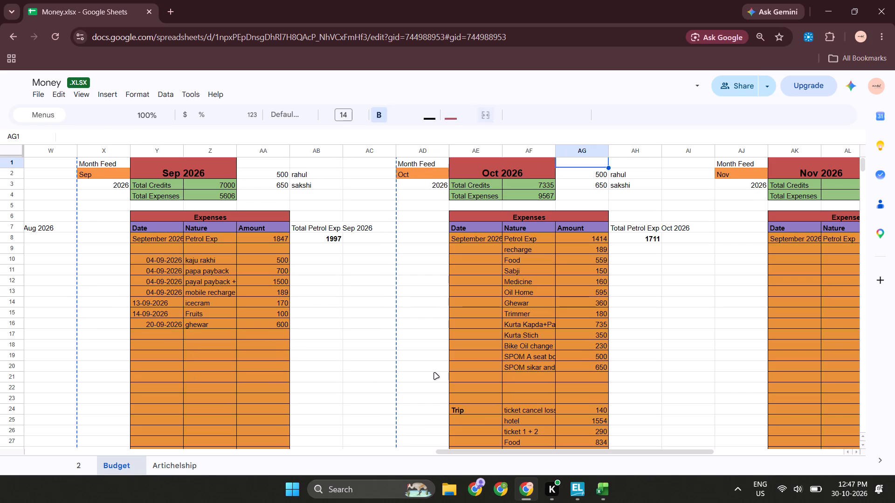
pyautogui.press('Right')
pyautogui.press('Right')
pyautogui.press('Right')
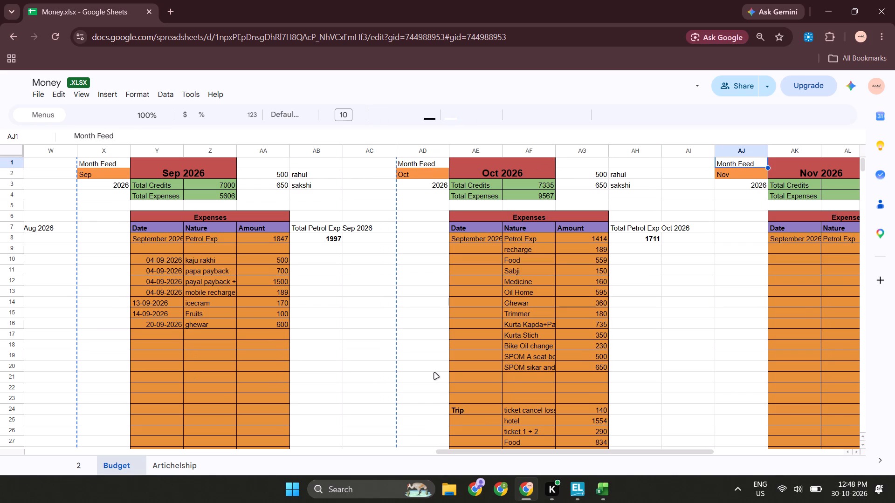
pyautogui.hotkey('ctrl', 'v')
# Set the month cell AJ2 of the pasted block to Nov.
pyautogui.press('Down')
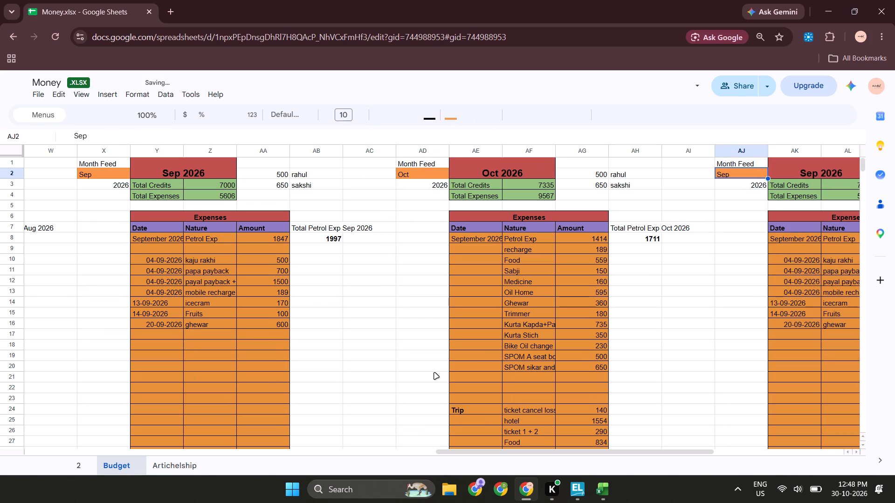
pyautogui.write('Nov')
pyautogui.press('Return')
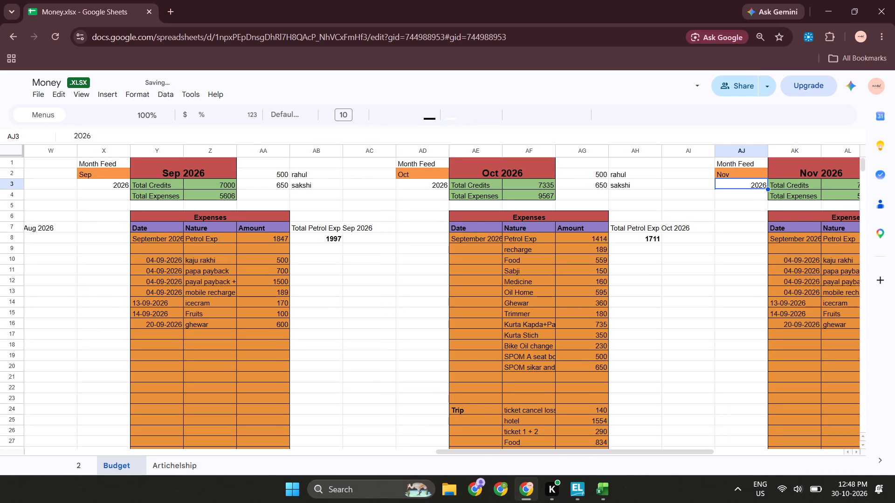
# Clear the copied September expense entries below the Petrol Exp row in the November Expenses table, AK9:AM16.
pyautogui.press('Right')
pyautogui.press('Up')
pyautogui.press('Right')
pyautogui.press('Right')
pyautogui.press('Right')
pyautogui.press('Down')
pyautogui.press('Left')
pyautogui.press('Down')
pyautogui.press('Down')
pyautogui.press('Left')
pyautogui.press('Down')
pyautogui.press('Left')
pyautogui.press('Down')
pyautogui.press('Left')
pyautogui.press('Down')
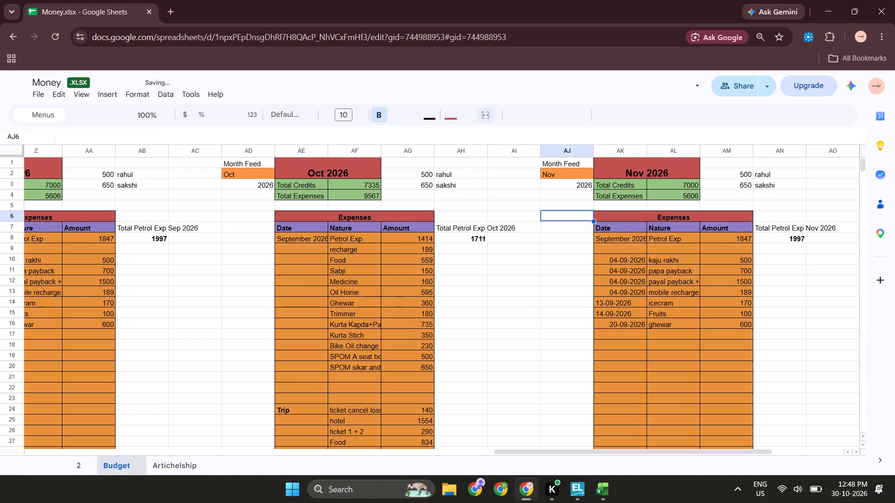
pyautogui.press('Right')
pyautogui.press('Down')
pyautogui.hotkey('shift', 'Down')
pyautogui.press('Down')
pyautogui.hotkey('shift', 'Right')
pyautogui.hotkey('shift', 'Down')
pyautogui.hotkey('shift', 'Down')
pyautogui.hotkey('shift', 'Down')
pyautogui.hotkey('shift', 'Down')
pyautogui.hotkey('shift', 'Right')
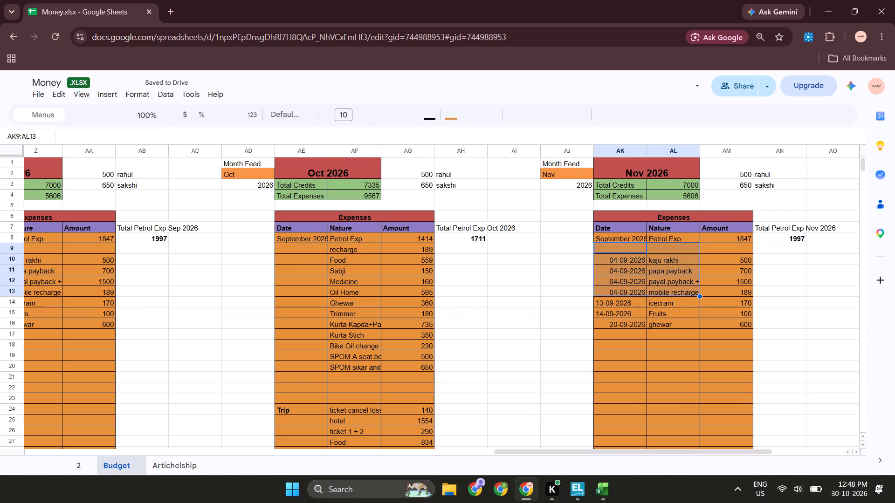
pyautogui.hotkey('shift', 'Down')
pyautogui.hotkey('shift', 'Down')
pyautogui.hotkey('shift', 'Down')
pyautogui.press('BackSpace')
pyautogui.press('Delete')
pyautogui.press('Escape')
pyautogui.press('Up')
pyautogui.press('Right')
pyautogui.press('Down')
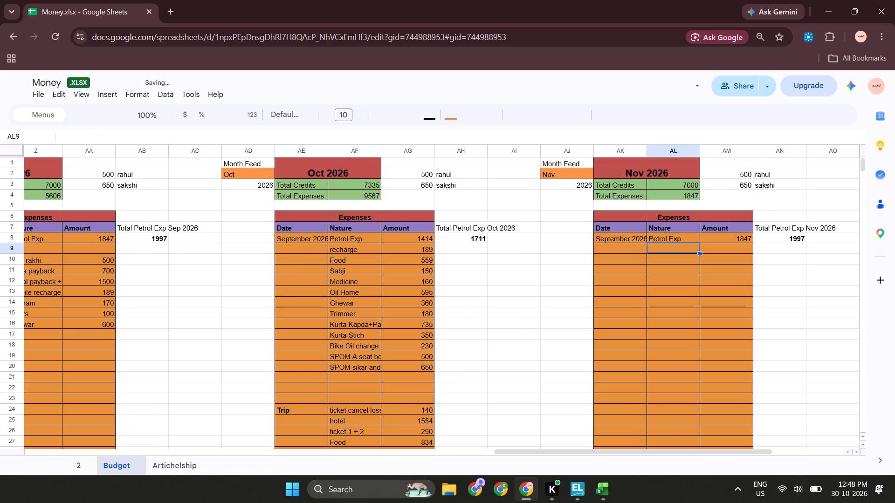
# Clear the copied amounts AM37:AM42 in the November Credits table.
pyautogui.press('Down')
pyautogui.press('Down')
pyautogui.press('Down')
pyautogui.press('Down')
pyautogui.press('Down')
pyautogui.press('Down')
pyautogui.press('Down')
pyautogui.press('Down')
pyautogui.press('Down')
pyautogui.press('Down')
pyautogui.press('Down')
pyautogui.press('Down')
pyautogui.press('Down')
pyautogui.press('Down')
pyautogui.press('Down')
pyautogui.press('Down')
pyautogui.press('Down')
pyautogui.press('Down')
pyautogui.press('Down')
pyautogui.press('Down')
pyautogui.press('Up')
pyautogui.press('Up')
pyautogui.press('Up')
pyautogui.press('Up')
pyautogui.press('Up')
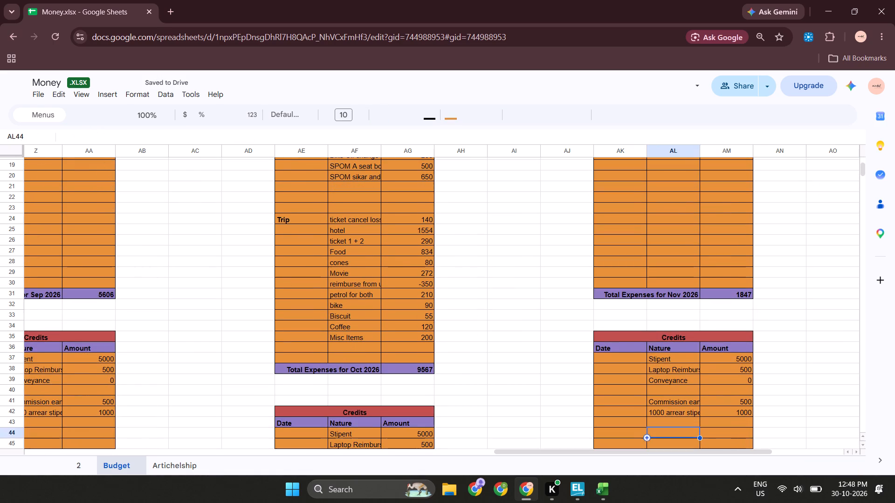
pyautogui.press('Right')
pyautogui.press('Up')
pyautogui.press('Up')
pyautogui.press('Up')
pyautogui.hotkey('shift', 'Down')
pyautogui.hotkey('shift', 'Down')
pyautogui.hotkey('shift', 'Down')
pyautogui.hotkey('shift', 'Down')
pyautogui.hotkey('shift', 'Down')
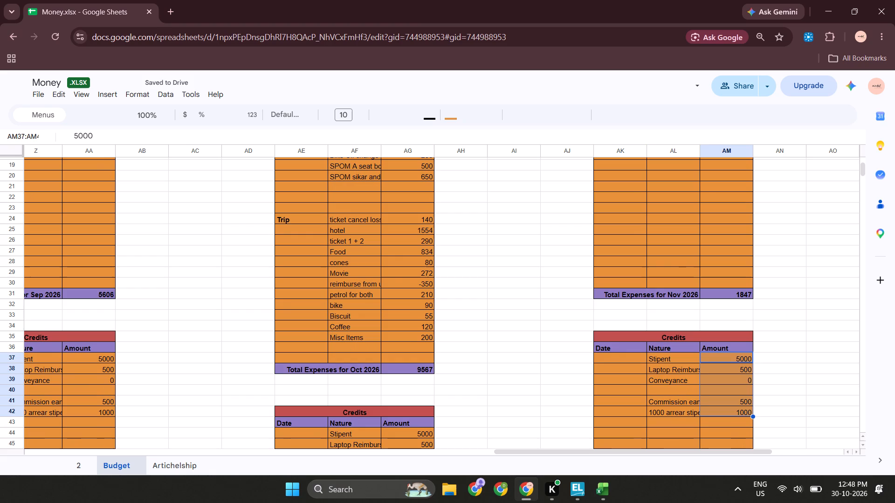
pyautogui.press('Delete')
# Clear the two copied Nature entries below Conveyance, AL41:AL42, in the November Credits table.
pyautogui.press('Left')
pyautogui.press('Down')
pyautogui.press('Down')
pyautogui.hotkey('ctrl', 'Down')
pyautogui.hotkey('shift', 'Down')
pyautogui.press('BackSpace')
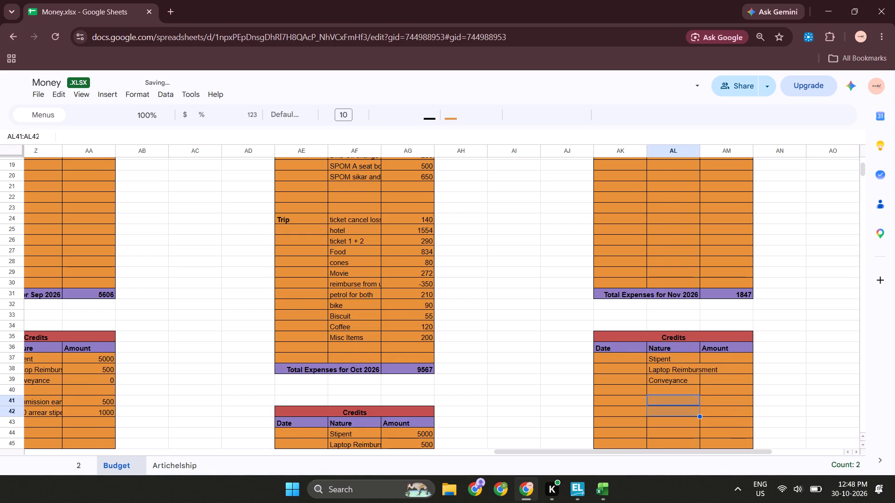
pyautogui.press('Delete')
pyautogui.press('Escape')
# Set the first By who entry, AL52, of the Petrol Exp Nov 2026 table to me.
pyautogui.press('Down')
pyautogui.press('Down')
pyautogui.press('Down')
pyautogui.press('Down')
pyautogui.press('Down')
pyautogui.press('Down')
pyautogui.press('Down')
pyautogui.press('Down')
pyautogui.press('Down')
pyautogui.press('Down')
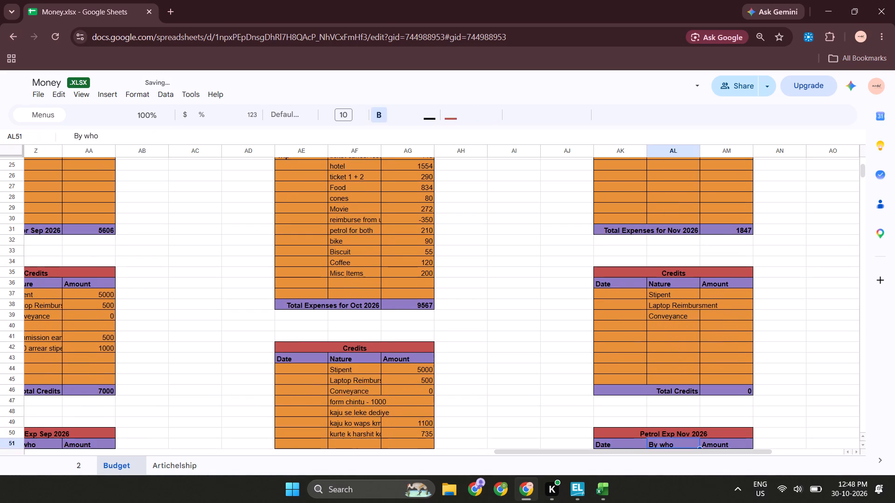
pyautogui.press('Down')
pyautogui.press('Down')
pyautogui.press('Up')
pyautogui.write('me')
pyautogui.press('Return')
# Clear the copied dates AK52:AK64 in the Petrol Exp Nov 2026 table.
pyautogui.press('Left')
pyautogui.press('Up')
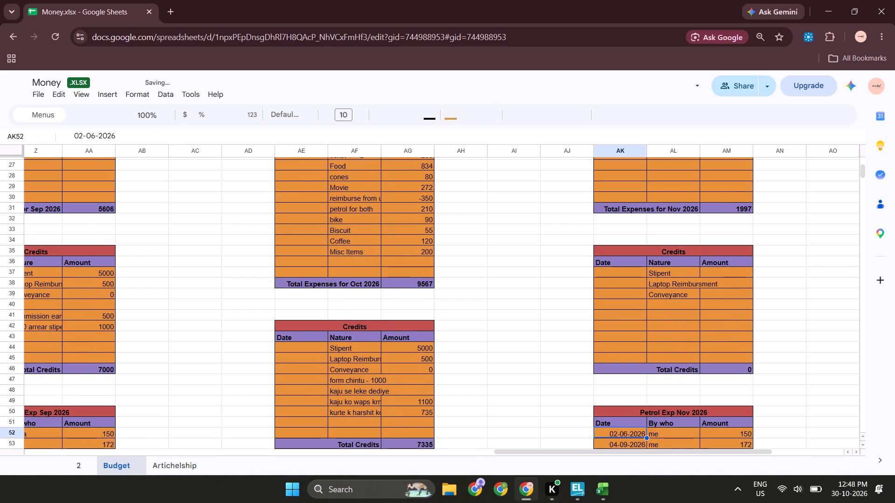
pyautogui.hotkey('ctrl', 'shift', 'Down')
pyautogui.hotkey('shift', 'Down')
pyautogui.hotkey('shift', 'Down')
pyautogui.hotkey('shift', 'Down')
pyautogui.hotkey('shift', 'Down')
pyautogui.hotkey('shift', 'Down')
pyautogui.hotkey('shift', 'Down')
pyautogui.hotkey('shift', 'Down')
pyautogui.hotkey('shift', 'Down')
pyautogui.hotkey('shift', 'Down')
pyautogui.hotkey('shift', 'Down')
pyautogui.hotkey('shift', 'Down')
pyautogui.hotkey('shift', 'Down')
pyautogui.hotkey('shift', 'Up')
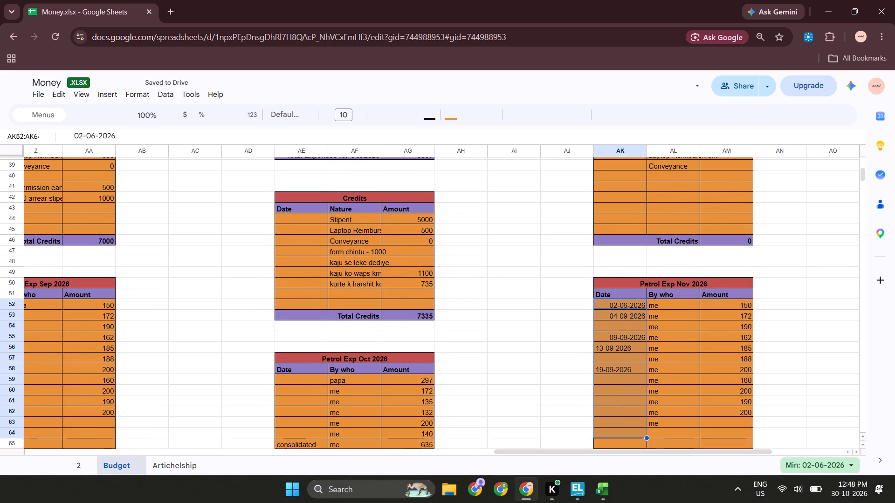
pyautogui.press('Delete')
# Clear the copied petrol amounts AM52:AM62 in the Petrol Exp Nov 2026 table.
pyautogui.press('Right')
pyautogui.press('Down')
pyautogui.press('Down')
pyautogui.press('Right')
pyautogui.press('Up')
pyautogui.press('Up')
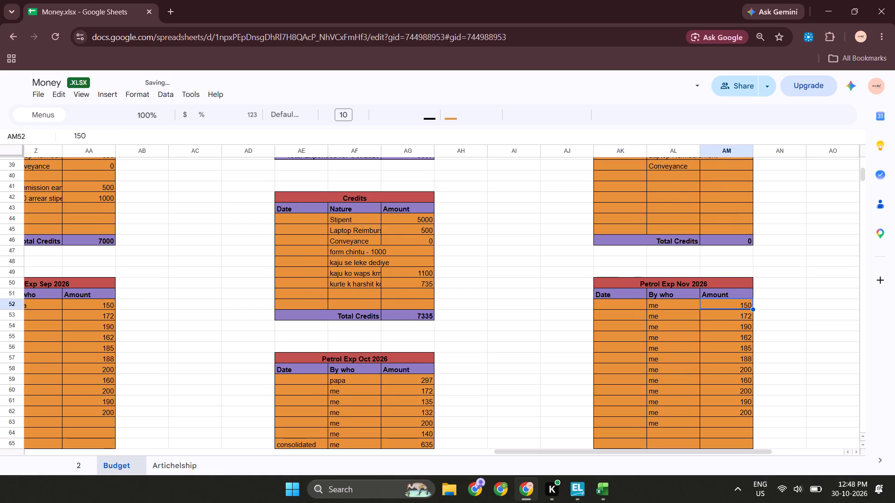
pyautogui.hotkey('ctrl', 'shift', 'Down')
pyautogui.press('Delete')
# Check the November block's totals, from the petrol total row at its end up to the credits and expenses summary.
pyautogui.press('Down')
pyautogui.press('Down')
pyautogui.press('Down')
pyautogui.press('Down')
pyautogui.hotkey('ctrl', 'Down')
pyautogui.press('Down')
pyautogui.press('Down')
pyautogui.press('Down')
pyautogui.press('Down')
pyautogui.press('Down')
pyautogui.press('Down')
pyautogui.press('Down')
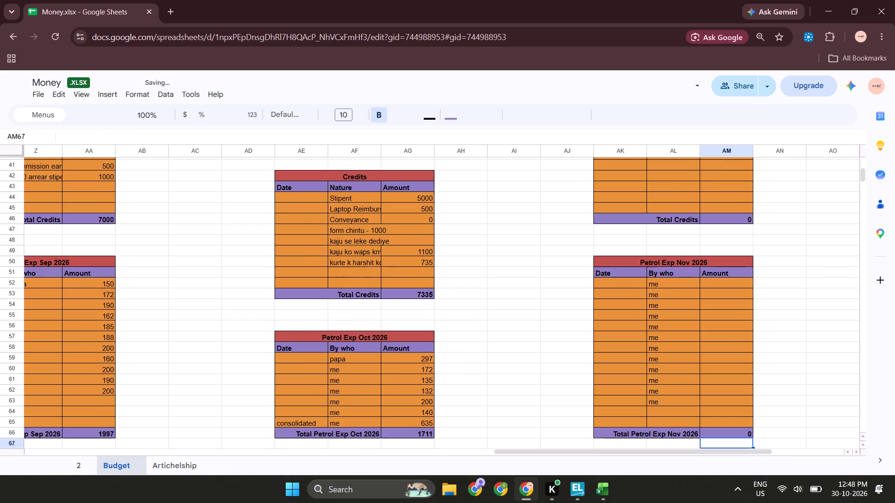
pyautogui.press('Up')
pyautogui.hotkey('ctrl', 'Up')
pyautogui.hotkey('ctrl', 'Up')
pyautogui.hotkey('ctrl', 'Up')
pyautogui.hotkey('ctrl', 'Up')
pyautogui.hotkey('ctrl', 'Up')
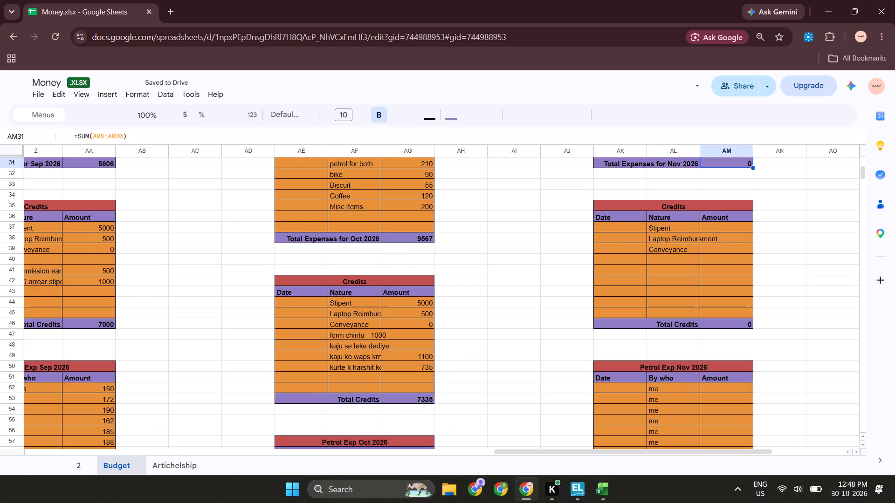
pyautogui.hotkey('ctrl', 'Up')
pyautogui.hotkey('ctrl', 'Up')
pyautogui.hotkey('ctrl', 'Up')
pyautogui.hotkey('ctrl', 'Up')
pyautogui.hotkey('ctrl', 'Up')
pyautogui.press('Up')
pyautogui.press('Up')
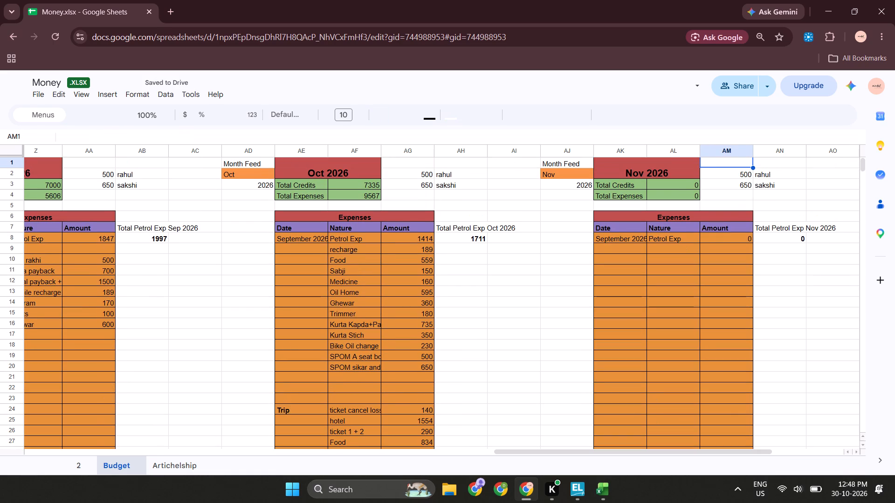
pyautogui.press('Up')
pyautogui.press('Up')
# Look over the monthly blocks from November back to May 2026 and forward again to compare their layout and petrol totals.
pyautogui.press('Left')
pyautogui.press('Left')
pyautogui.press('Left')
pyautogui.press('Left')
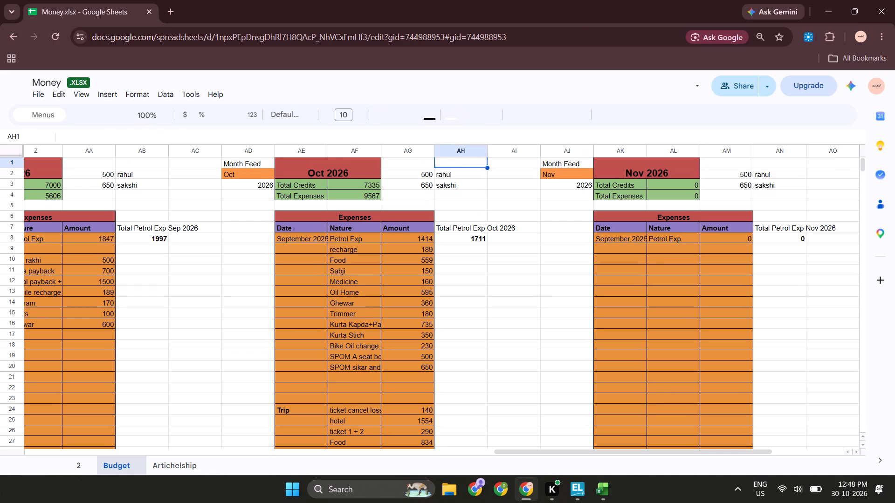
pyautogui.press('Left')
pyautogui.press('Left')
pyautogui.press('Left')
pyautogui.press('Left')
pyautogui.press('Left')
pyautogui.press('Left')
pyautogui.press('Left')
pyautogui.press('Left')
pyautogui.press('Left')
pyautogui.press('Left')
pyautogui.press('Right')
pyautogui.press('Down')
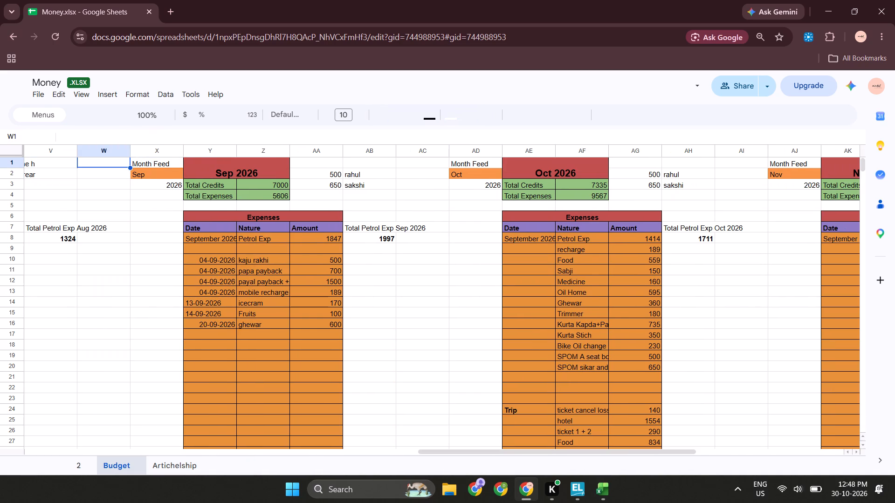
pyautogui.press('Up')
pyautogui.press('Left')
pyautogui.press('Left')
pyautogui.press('Left')
pyautogui.press('Left')
pyautogui.press('Left')
pyautogui.press('Left')
pyautogui.press('Left')
pyautogui.press('Left')
pyautogui.press('Left')
pyautogui.press('Left')
pyautogui.press('Left')
pyautogui.press('Left')
pyautogui.press('Left')
pyautogui.press('Left')
pyautogui.press('Left')
pyautogui.press('Left')
pyautogui.press('Left')
pyautogui.press('Left')
pyautogui.press('Left')
pyautogui.press('Left')
pyautogui.press('Right')
pyautogui.press('Right')
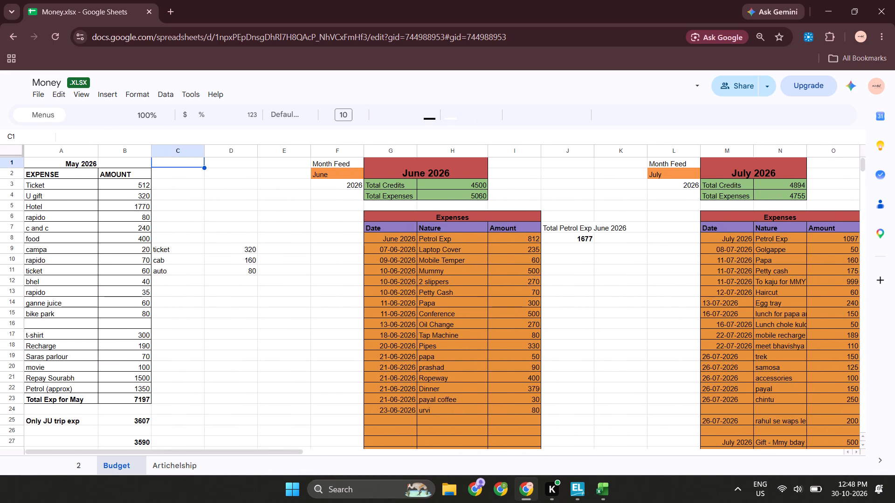
pyautogui.hscroll(-5, 558, 373)
pyautogui.hscroll(2, 558, 373)
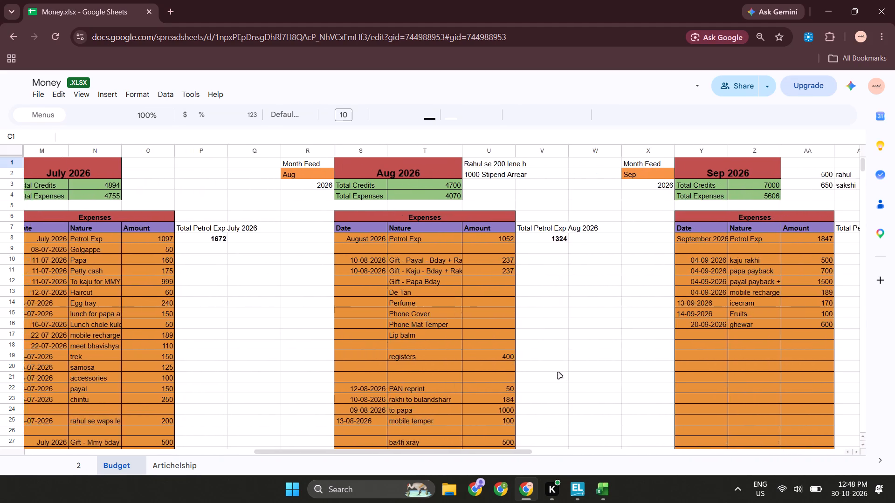
pyautogui.hscroll(2, 558, 373)
pyautogui.hscroll(-4, 558, 373)
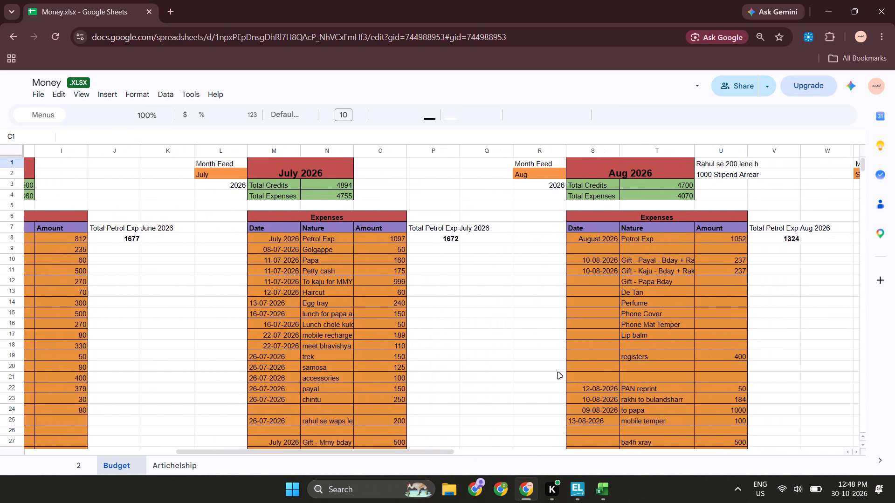
pyautogui.hscroll(-6, 558, 373)
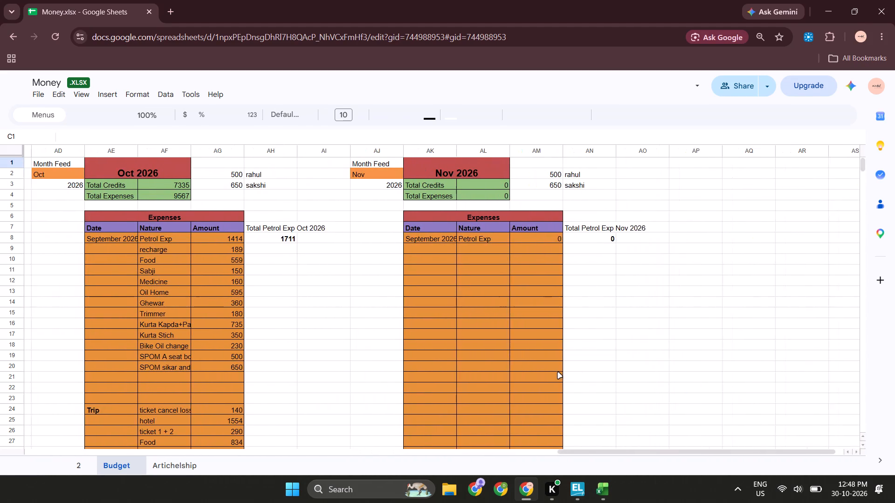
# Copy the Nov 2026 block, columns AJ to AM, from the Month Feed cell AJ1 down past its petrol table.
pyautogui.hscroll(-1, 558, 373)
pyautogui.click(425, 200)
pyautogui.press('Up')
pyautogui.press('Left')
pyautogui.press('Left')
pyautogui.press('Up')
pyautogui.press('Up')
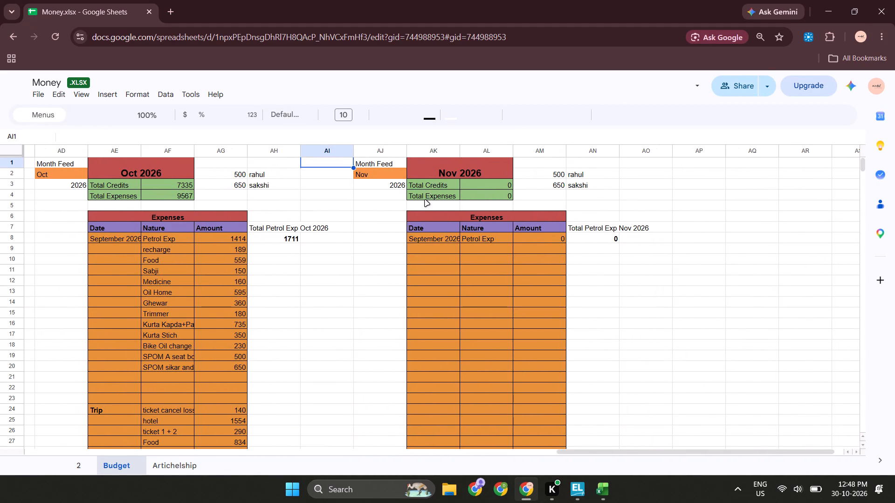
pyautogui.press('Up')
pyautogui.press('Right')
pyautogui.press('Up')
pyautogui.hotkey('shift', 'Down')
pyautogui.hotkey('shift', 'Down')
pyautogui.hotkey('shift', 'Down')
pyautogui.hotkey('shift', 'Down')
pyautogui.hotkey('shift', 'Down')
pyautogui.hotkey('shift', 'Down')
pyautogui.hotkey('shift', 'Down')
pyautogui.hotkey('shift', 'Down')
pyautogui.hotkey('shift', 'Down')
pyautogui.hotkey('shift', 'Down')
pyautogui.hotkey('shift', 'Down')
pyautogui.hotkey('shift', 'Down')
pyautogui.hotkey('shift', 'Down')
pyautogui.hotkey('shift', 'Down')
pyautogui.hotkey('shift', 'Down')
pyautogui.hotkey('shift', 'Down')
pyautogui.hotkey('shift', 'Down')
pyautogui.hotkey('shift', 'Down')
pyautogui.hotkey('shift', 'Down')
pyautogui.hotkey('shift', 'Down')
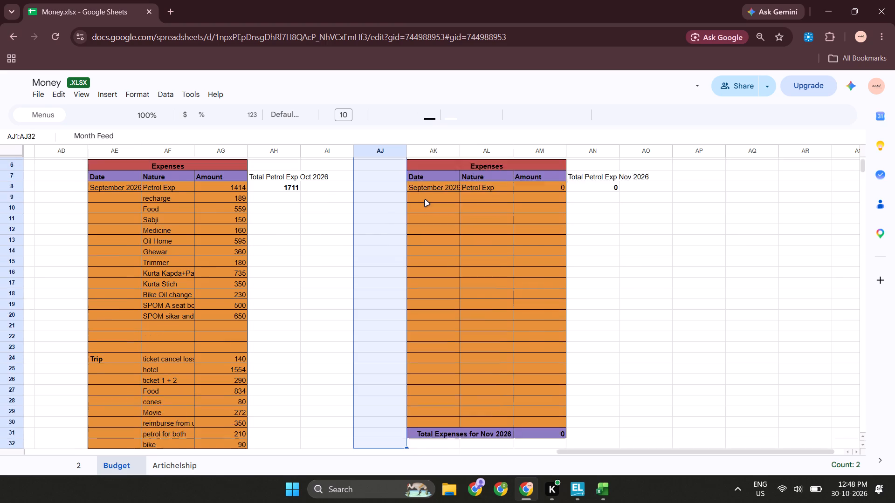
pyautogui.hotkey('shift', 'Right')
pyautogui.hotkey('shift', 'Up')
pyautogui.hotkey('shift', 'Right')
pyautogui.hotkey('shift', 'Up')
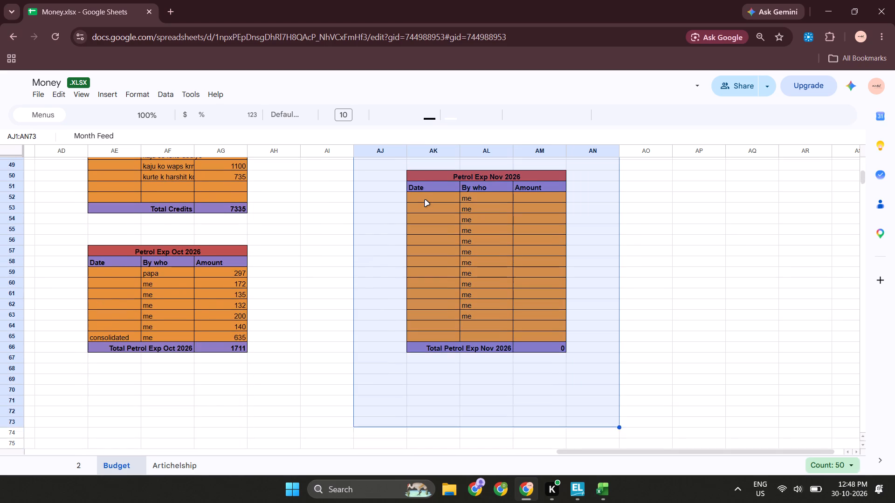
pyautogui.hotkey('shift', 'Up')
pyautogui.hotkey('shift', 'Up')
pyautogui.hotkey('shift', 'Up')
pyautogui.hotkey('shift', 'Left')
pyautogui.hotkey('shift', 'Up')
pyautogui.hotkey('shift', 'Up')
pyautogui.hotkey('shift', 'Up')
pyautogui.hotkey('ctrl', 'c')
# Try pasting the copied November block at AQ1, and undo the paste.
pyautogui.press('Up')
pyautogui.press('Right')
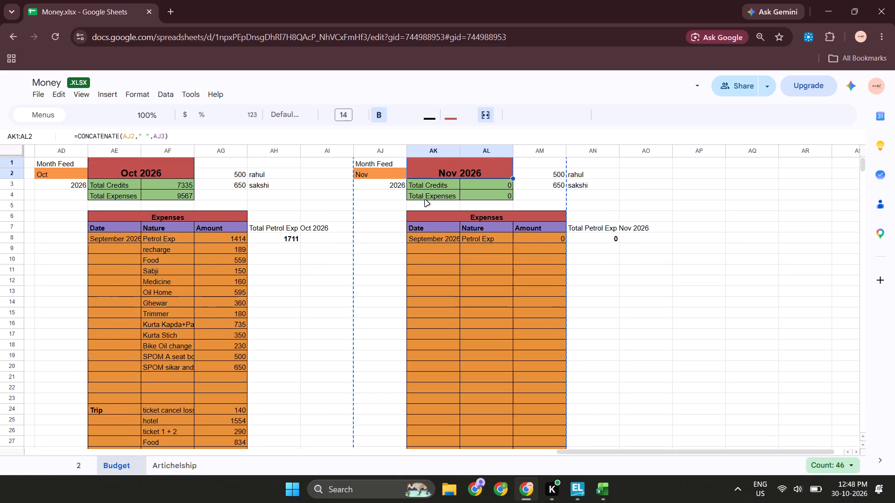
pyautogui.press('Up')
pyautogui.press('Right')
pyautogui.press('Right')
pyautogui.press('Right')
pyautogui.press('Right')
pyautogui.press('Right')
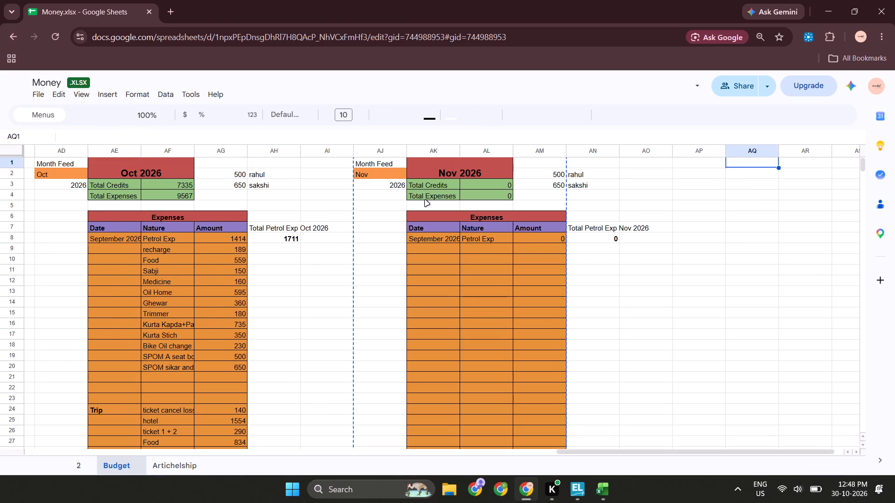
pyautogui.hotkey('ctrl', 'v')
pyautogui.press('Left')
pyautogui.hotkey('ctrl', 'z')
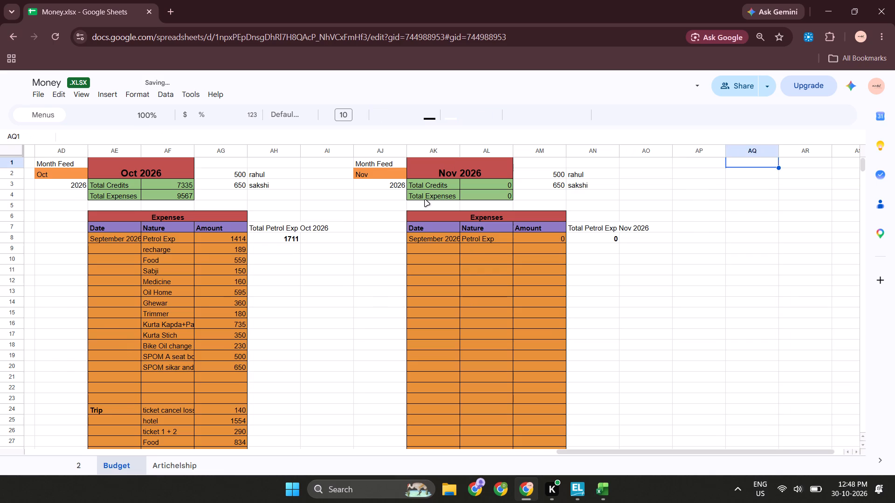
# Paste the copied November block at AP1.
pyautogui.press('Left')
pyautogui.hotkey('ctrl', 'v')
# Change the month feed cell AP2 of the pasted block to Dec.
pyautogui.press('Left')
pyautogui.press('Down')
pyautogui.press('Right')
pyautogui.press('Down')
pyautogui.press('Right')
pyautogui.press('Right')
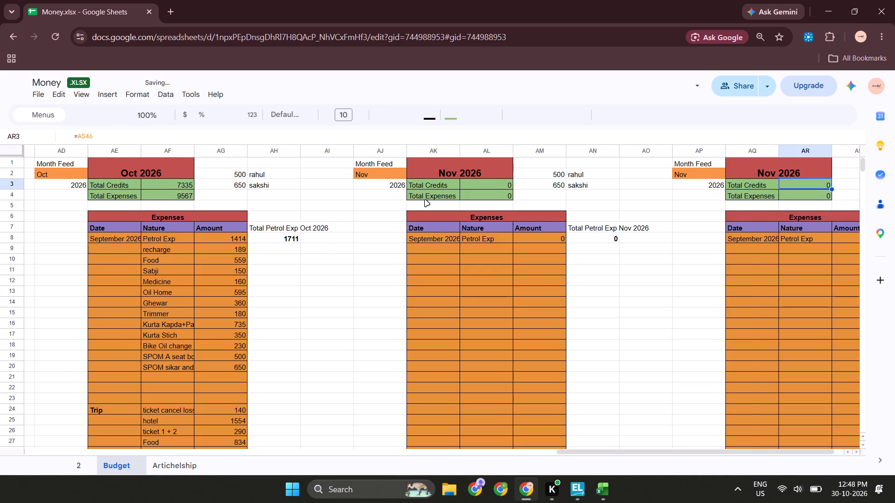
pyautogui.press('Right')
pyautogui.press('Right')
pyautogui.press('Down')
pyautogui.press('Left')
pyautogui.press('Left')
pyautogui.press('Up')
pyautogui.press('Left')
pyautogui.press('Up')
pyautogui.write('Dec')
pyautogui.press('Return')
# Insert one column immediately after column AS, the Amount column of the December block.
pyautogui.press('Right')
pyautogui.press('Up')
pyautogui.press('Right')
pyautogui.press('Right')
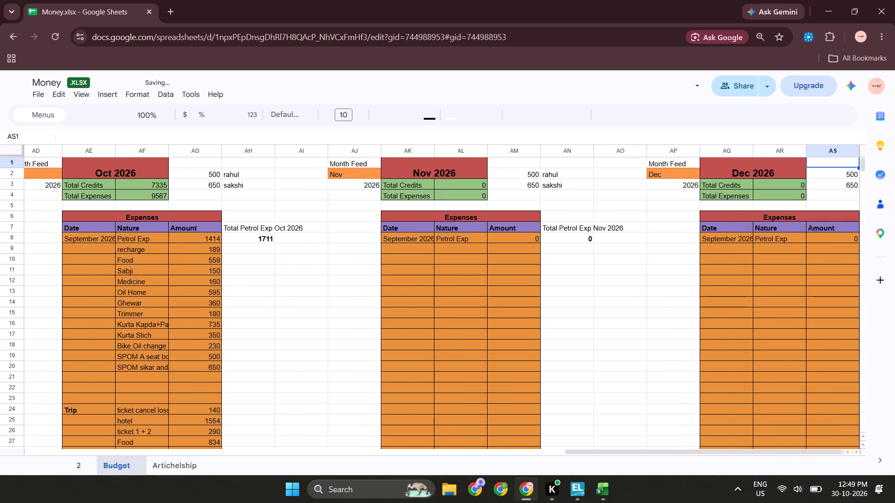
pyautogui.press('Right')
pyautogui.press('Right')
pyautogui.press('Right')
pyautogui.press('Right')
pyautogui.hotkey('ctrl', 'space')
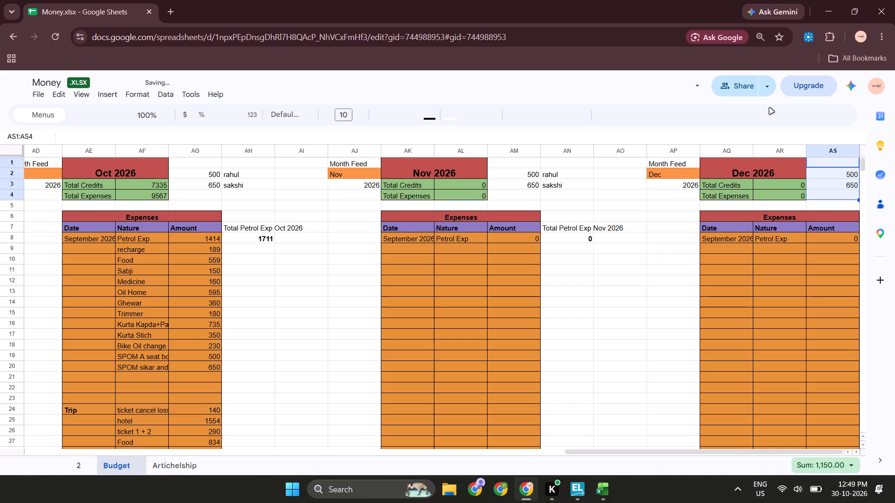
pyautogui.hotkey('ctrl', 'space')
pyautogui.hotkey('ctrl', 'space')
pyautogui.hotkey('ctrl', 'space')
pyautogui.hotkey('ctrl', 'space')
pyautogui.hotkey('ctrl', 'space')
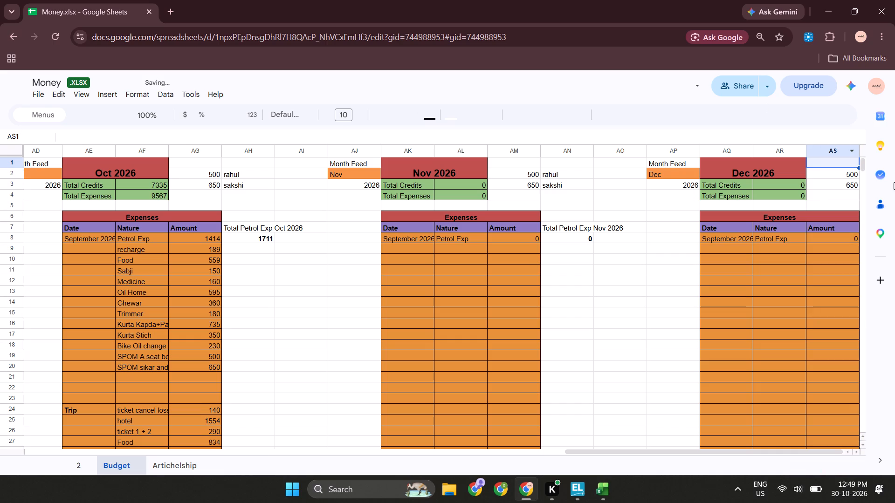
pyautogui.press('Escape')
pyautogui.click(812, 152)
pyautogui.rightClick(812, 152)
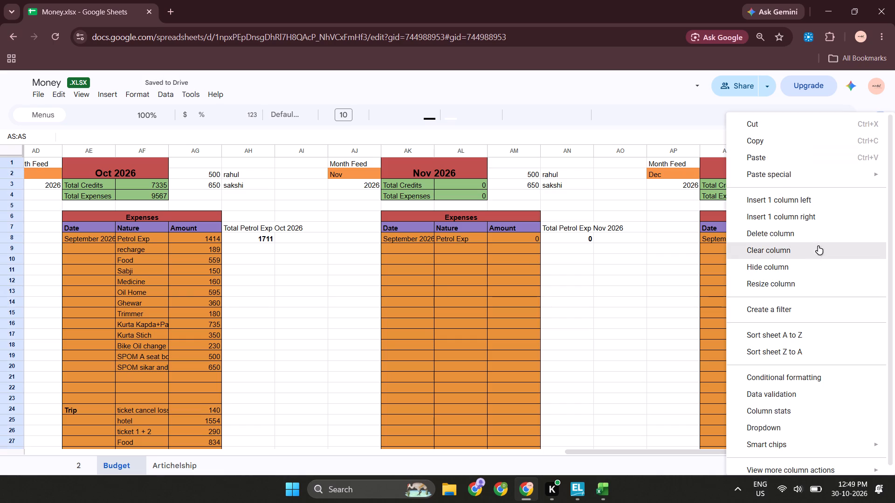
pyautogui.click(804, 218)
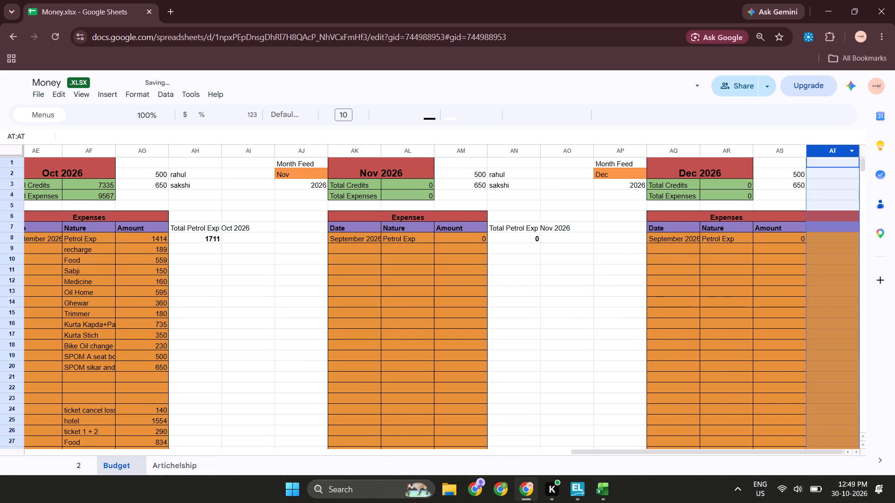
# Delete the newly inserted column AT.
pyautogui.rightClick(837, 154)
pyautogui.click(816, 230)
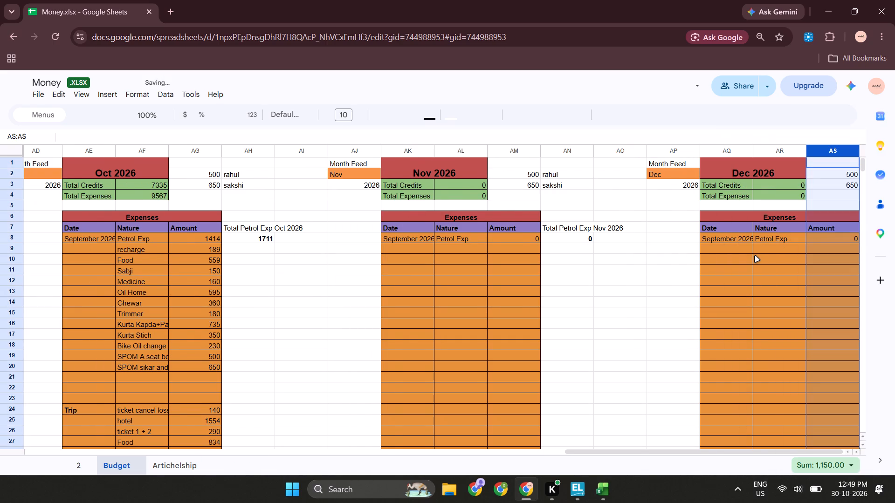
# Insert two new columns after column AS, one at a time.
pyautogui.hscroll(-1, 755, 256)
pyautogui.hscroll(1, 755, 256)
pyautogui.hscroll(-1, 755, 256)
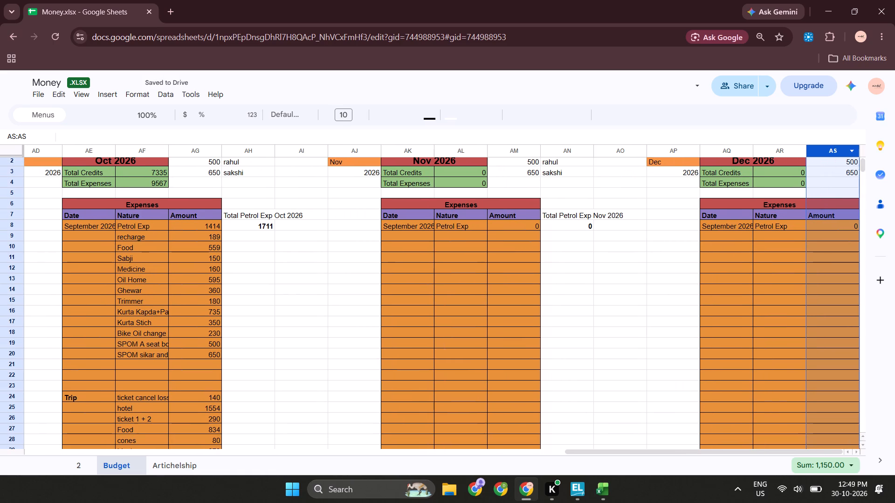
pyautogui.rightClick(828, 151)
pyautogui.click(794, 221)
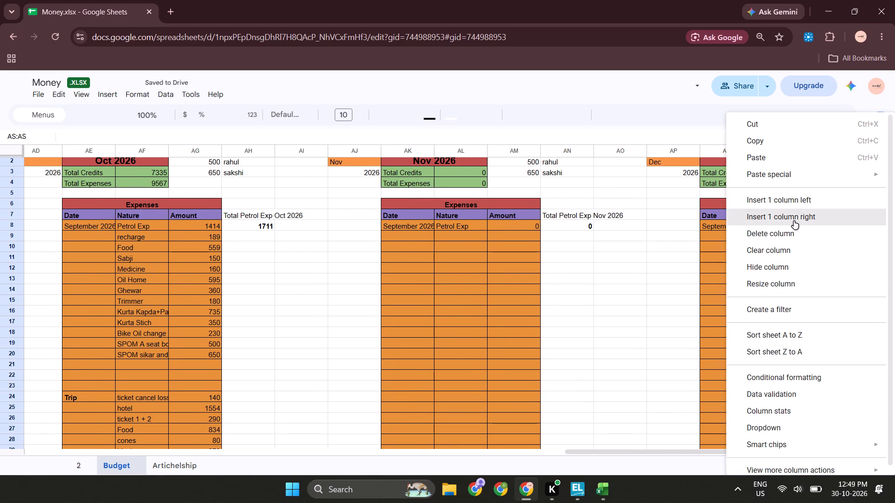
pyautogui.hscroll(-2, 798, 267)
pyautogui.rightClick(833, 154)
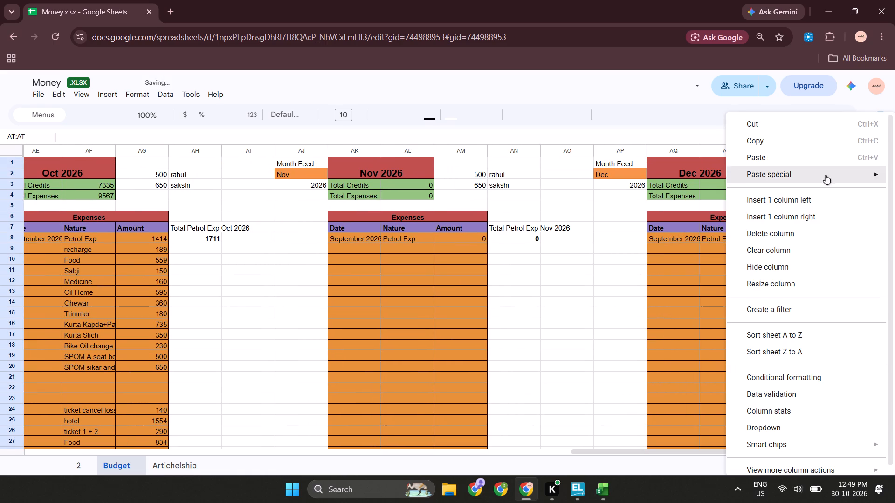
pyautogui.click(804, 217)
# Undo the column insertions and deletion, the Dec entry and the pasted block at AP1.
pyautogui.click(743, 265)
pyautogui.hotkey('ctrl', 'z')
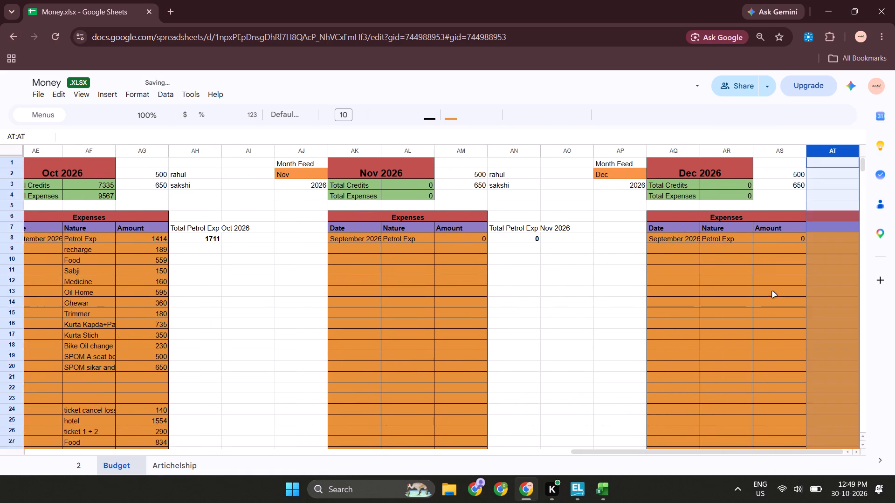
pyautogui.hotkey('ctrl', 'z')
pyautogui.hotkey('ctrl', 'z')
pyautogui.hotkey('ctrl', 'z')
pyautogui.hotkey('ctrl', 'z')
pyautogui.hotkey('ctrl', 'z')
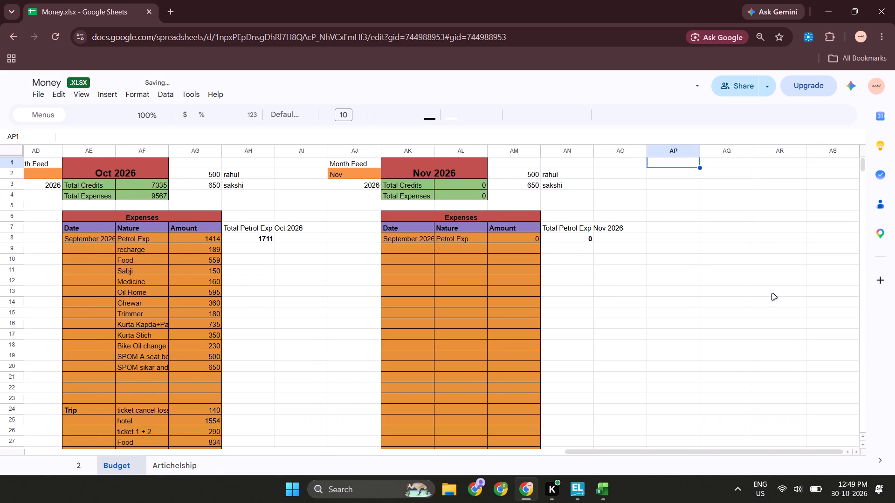
# Insert four blank columns after the empty columns AP to AS, beside the November block.
pyautogui.click(735, 148)
pyautogui.press('Left')
pyautogui.hotkey('shift', 'Right')
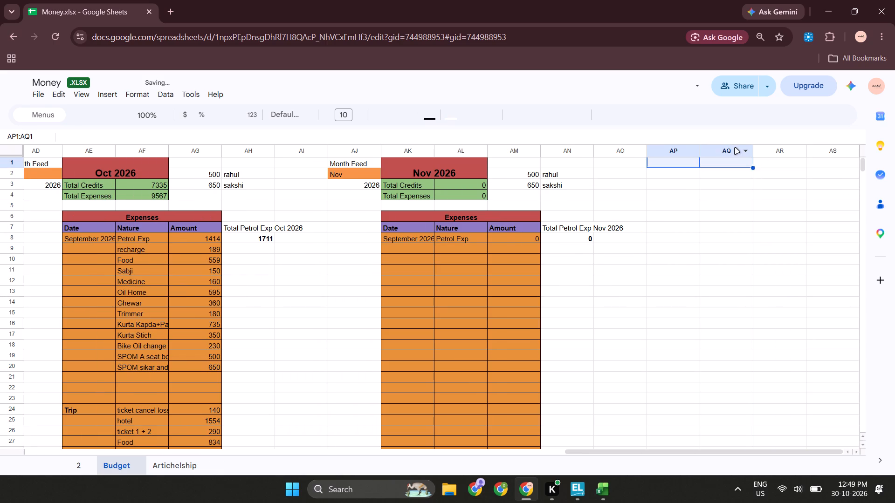
pyautogui.hotkey('shift', 'Right')
pyautogui.hotkey('shift', 'Right')
pyautogui.hotkey('ctrl', 'space')
pyautogui.rightClick(744, 215)
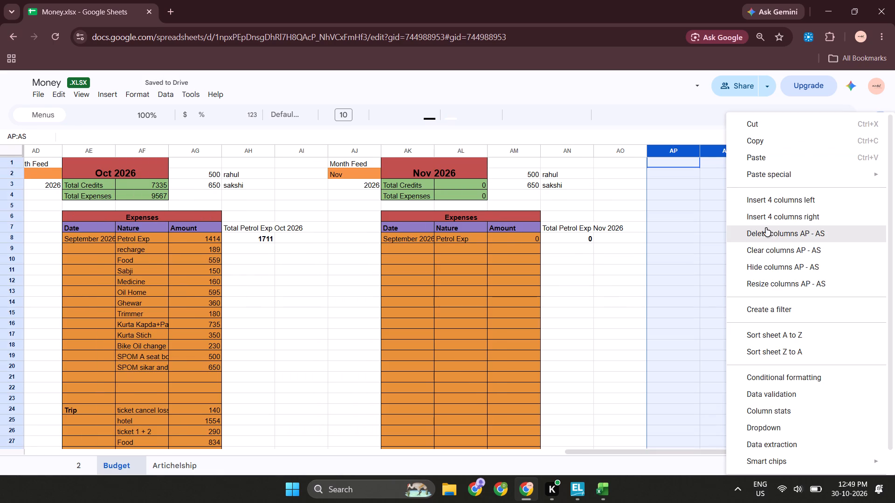
pyautogui.click(778, 218)
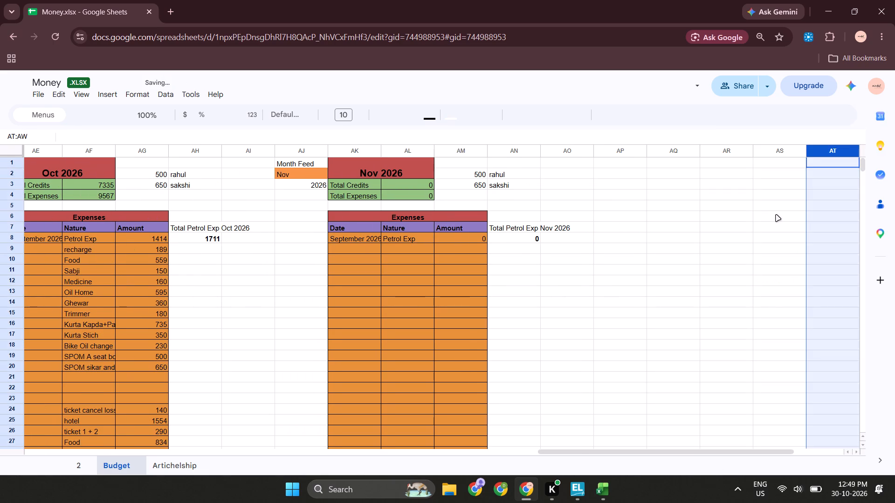
# Insert eight more blank columns after the empty columns AP to AW.
pyautogui.press('Left')
pyautogui.press('Left')
pyautogui.press('Left')
pyautogui.press('Left')
pyautogui.hotkey('ctrl', 'space')
pyautogui.hotkey('shift', 'Right')
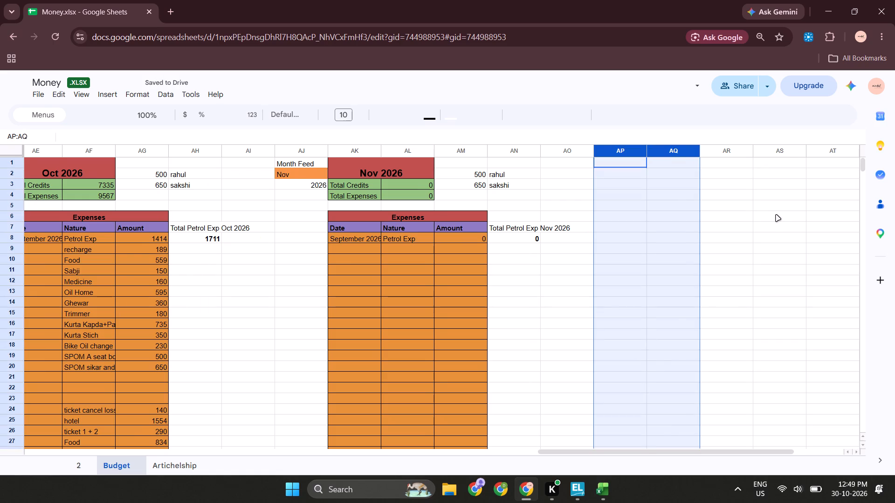
pyautogui.hotkey('shift', 'Right')
pyautogui.hotkey('shift', 'Right')
pyautogui.hotkey('shift', 'Right')
pyautogui.hotkey('shift', 'Right')
pyautogui.hotkey('shift', 'Right')
pyautogui.hotkey('shift', 'Right')
pyautogui.hotkey('shift', 'Right')
pyautogui.hotkey('shift', 'Right')
pyautogui.hotkey('shift', 'Right')
pyautogui.hotkey('shift', 'Right')
pyautogui.rightClick(750, 236)
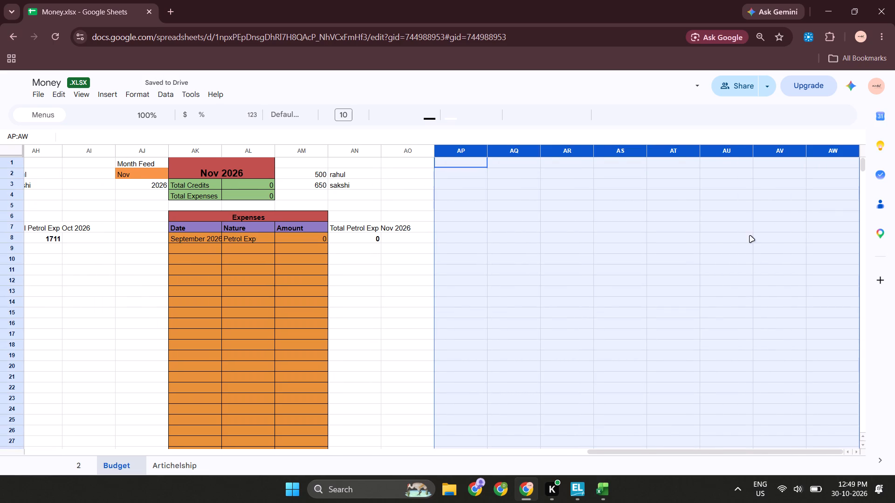
pyautogui.click(785, 218)
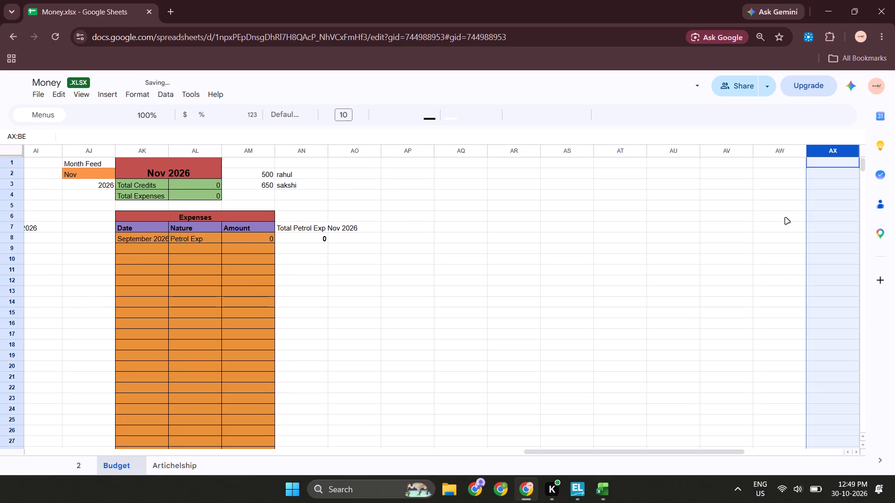
# Insert sixteen more blank columns after the empty columns AP to BE.
pyautogui.press('Left')
pyautogui.press('Left')
pyautogui.press('Left')
pyautogui.press('Left')
pyautogui.press('Left')
pyautogui.press('Left')
pyautogui.press('Left')
pyautogui.press('Left')
pyautogui.press('Left')
pyautogui.press('Right')
pyautogui.hotkey('ctrl', 'space')
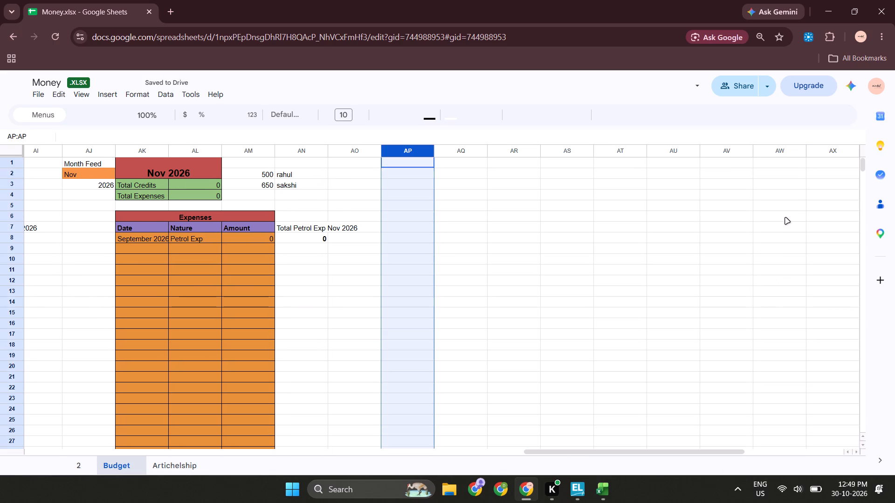
pyautogui.hotkey('shift', 'Right')
pyautogui.hotkey('shift', 'Right')
pyautogui.hotkey('shift', 'Right')
pyautogui.hotkey('shift', 'Right')
pyautogui.hotkey('shift', 'Right')
pyautogui.hotkey('shift', 'Right')
pyautogui.hotkey('shift', 'Right')
pyautogui.hotkey('shift', 'Right')
pyautogui.hotkey('shift', 'Right')
pyautogui.hotkey('shift', 'Right')
pyautogui.hotkey('shift', 'Right')
pyautogui.hotkey('shift', 'Right')
pyautogui.hotkey('shift', 'Right')
pyautogui.hotkey('shift', 'Right')
pyautogui.hotkey('shift', 'Right')
pyautogui.hotkey('shift', 'Right')
pyautogui.hotkey('shift', 'Right')
pyautogui.hotkey('shift', 'Right')
pyautogui.hotkey('shift', 'Right')
pyautogui.hotkey('shift', 'Right')
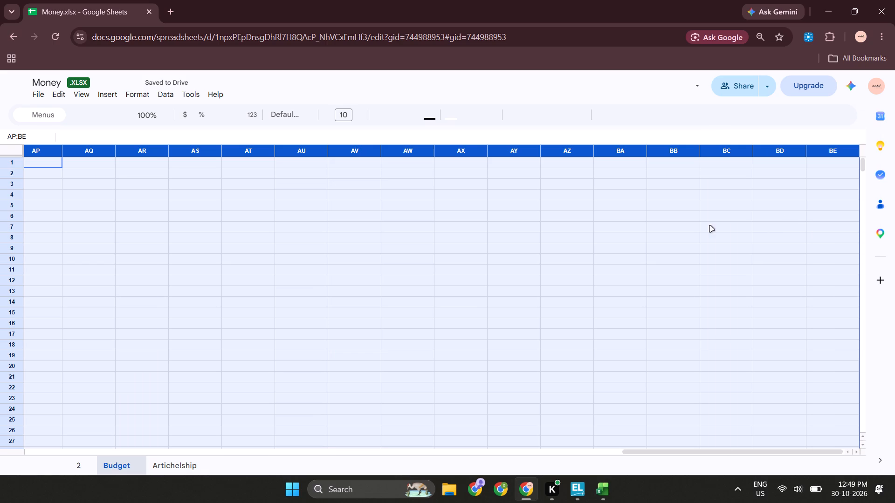
pyautogui.rightClick(710, 226)
pyautogui.click(751, 220)
# Insert 32 more blank columns after the empty columns AP to BU.
pyautogui.press('Left')
pyautogui.press('Left')
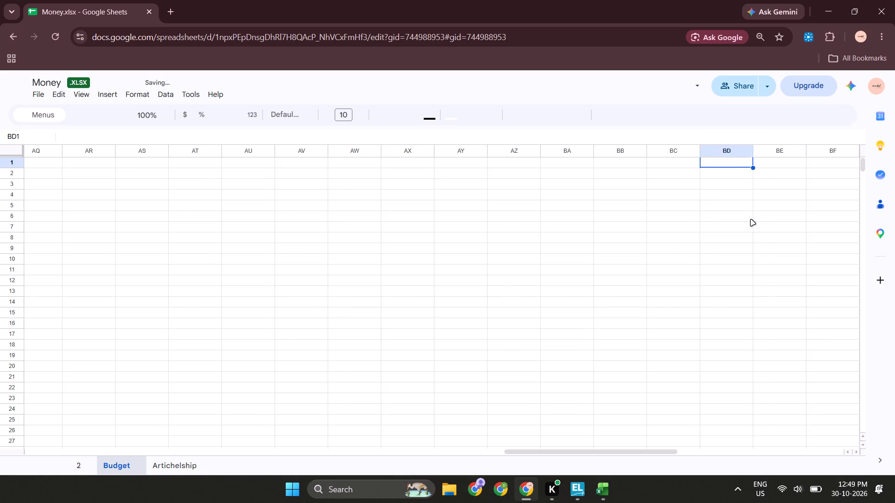
pyautogui.press('Left')
pyautogui.hotkey('ctrl', 'Left')
pyautogui.press('Right')
pyautogui.press('Right')
pyautogui.press('Right')
pyautogui.press('Right')
pyautogui.hotkey('ctrl', 'space')
pyautogui.hotkey('shift', 'Right')
pyautogui.hotkey('shift', 'Right')
pyautogui.hotkey('shift', 'Right')
pyautogui.hotkey('shift', 'Right')
pyautogui.hotkey('shift', 'Right')
pyautogui.hotkey('shift', 'Right')
pyautogui.hotkey('shift', 'Right')
pyautogui.hotkey('shift', 'Right')
pyautogui.hotkey('shift', 'Right')
pyautogui.hotkey('shift', 'Right')
pyautogui.hotkey('shift', 'Right')
pyautogui.hotkey('shift', 'Right')
pyautogui.hotkey('shift', 'Right')
pyautogui.hotkey('shift', 'Right')
pyautogui.hotkey('shift', 'Right')
pyautogui.hotkey('shift', 'Right')
pyautogui.hotkey('shift', 'Right')
pyautogui.hotkey('shift', 'Right')
pyautogui.hotkey('shift', 'Right')
pyautogui.hotkey('shift', 'Right')
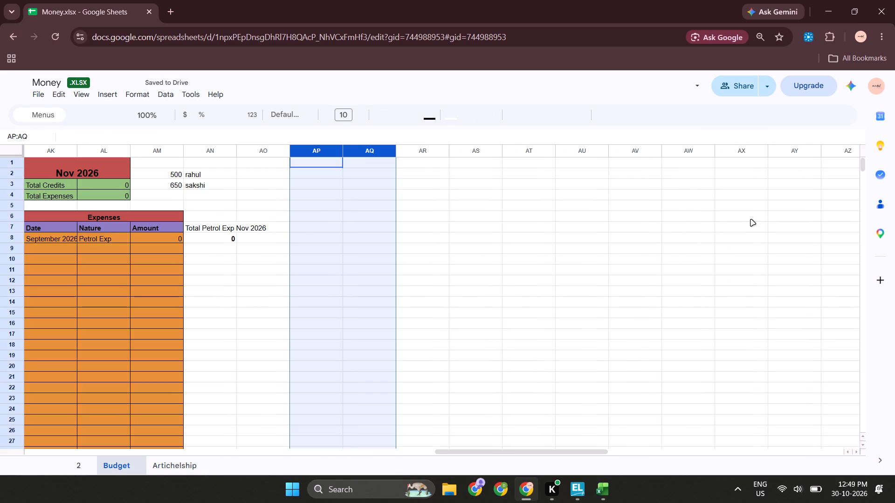
pyautogui.rightClick(751, 220)
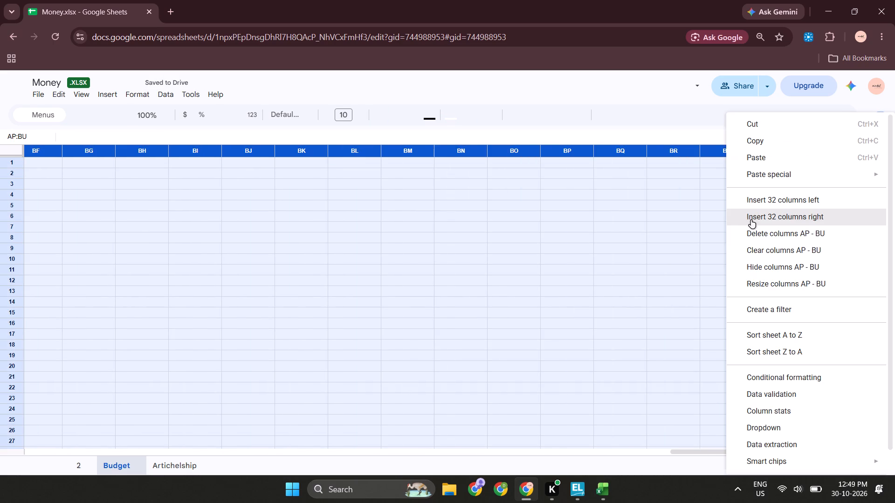
pyautogui.click(763, 221)
# Insert an equal number of blank columns after the whole run of empty columns from AP to DA.
pyautogui.press('Right')
pyautogui.press('Up')
pyautogui.press('Left')
pyautogui.press('Left')
pyautogui.hotkey('ctrl', 'Left')
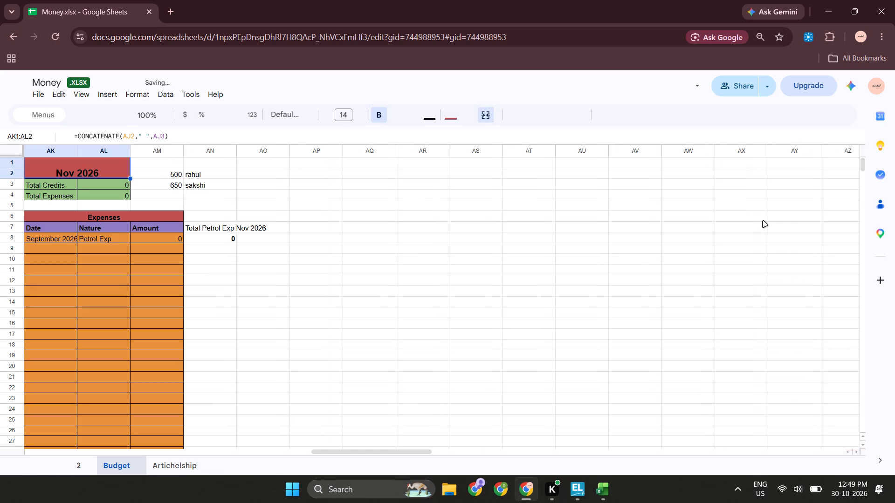
pyautogui.press('Right')
pyautogui.press('Right')
pyautogui.press('Right')
pyautogui.hotkey('ctrl', 'space')
pyautogui.press('Right')
pyautogui.hotkey('ctrl', 'space')
pyautogui.hotkey('shift', 'Right')
pyautogui.hotkey('shift', 'Right')
pyautogui.hotkey('shift', 'Right')
pyautogui.hotkey('shift', 'Right')
pyautogui.hotkey('shift', 'Right')
pyautogui.hotkey('shift', 'Right')
pyautogui.hotkey('shift', 'Right')
pyautogui.hotkey('shift', 'Right')
pyautogui.hotkey('shift', 'Right')
pyautogui.hotkey('shift', 'Right')
pyautogui.hotkey('shift', 'Right')
pyautogui.hotkey('shift', 'Right')
pyautogui.hotkey('shift', 'Right')
pyautogui.hotkey('shift', 'Right')
pyautogui.hotkey('shift', 'Right')
pyautogui.hotkey('shift', 'Right')
pyautogui.hotkey('shift', 'Right')
pyautogui.hotkey('shift', 'Right')
pyautogui.hotkey('shift', 'Right')
pyautogui.hotkey('shift', 'Right')
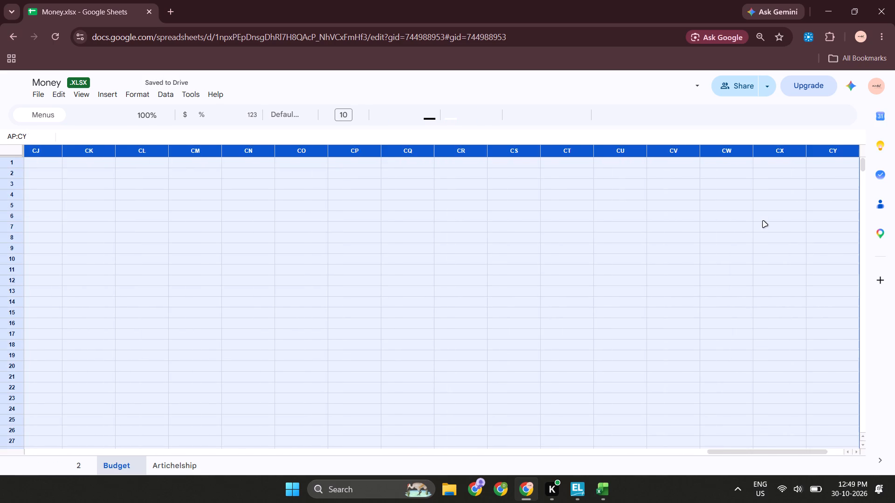
pyautogui.rightClick(763, 221)
pyautogui.click(767, 219)
# Return to A1 and look across the month blocks from May through November to the blank columns beyond.
pyautogui.press('Right')
pyautogui.press('Left')
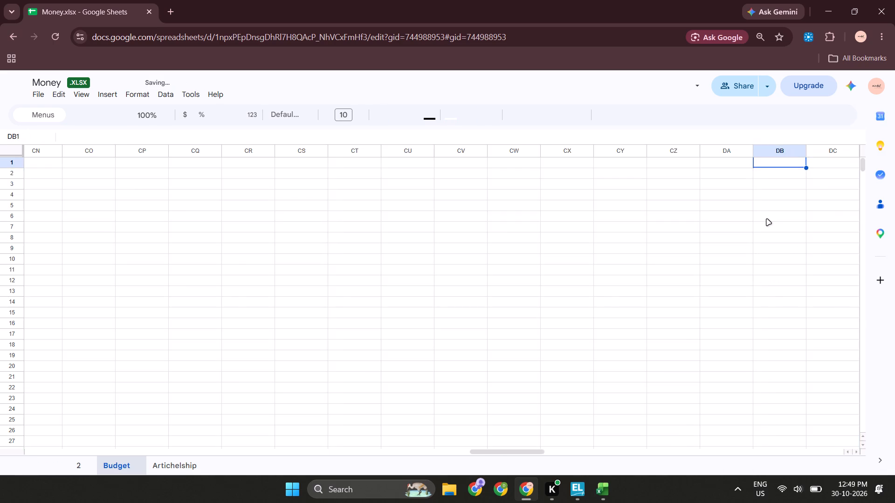
pyautogui.press('Up')
pyautogui.press('Left')
pyautogui.hotkey('ctrl', 'Left')
pyautogui.hotkey('ctrl', 'Left')
pyautogui.hotkey('ctrl', 'Left')
pyautogui.hotkey('ctrl', 'Left')
pyautogui.hotkey('ctrl', 'Left')
pyautogui.hotkey('ctrl', 'Left')
pyautogui.hotkey('ctrl', 'Left')
pyautogui.hotkey('ctrl', 'Left')
pyautogui.hotkey('ctrl', 'Left')
pyautogui.hotkey('ctrl', 'Left')
pyautogui.hotkey('ctrl', 'Left')
pyautogui.hotkey('ctrl', 'Left')
pyautogui.hotkey('ctrl', 'Left')
pyautogui.hotkey('ctrl', 'Left')
pyautogui.hotkey('ctrl', 'Left')
pyautogui.hotkey('ctrl', 'Left')
pyautogui.hotkey('ctrl', 'Left')
pyautogui.hotkey('ctrl', 'Left')
pyautogui.hotkey('ctrl', 'Left')
pyautogui.hotkey('ctrl', 'Left')
pyautogui.hotkey('ctrl', 'Left')
pyautogui.hotkey('ctrl', 'Left')
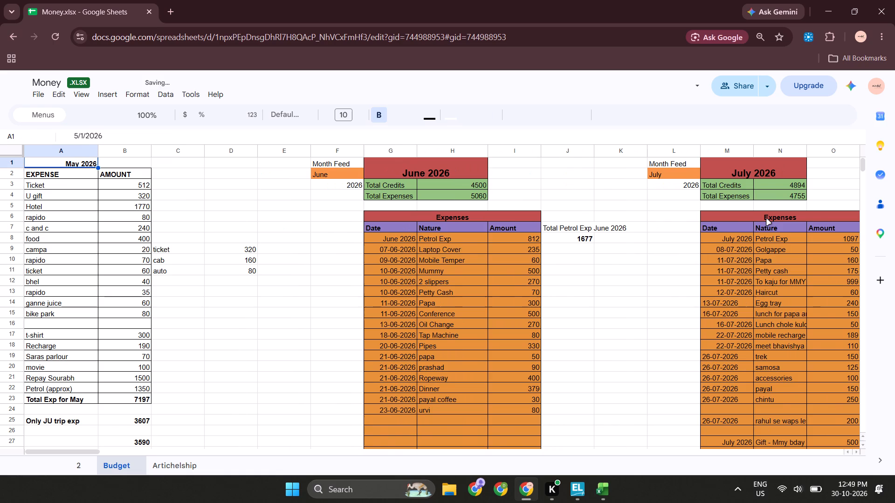
pyautogui.press('Right')
pyautogui.press('Right')
pyautogui.press('Right')
pyautogui.press('Right')
pyautogui.press('Right')
pyautogui.press('Right')
pyautogui.press('Right')
pyautogui.press('Right')
pyautogui.press('Right')
pyautogui.press('Right')
pyautogui.press('Right')
pyautogui.press('Right')
pyautogui.press('Right')
pyautogui.press('Right')
pyautogui.press('Right')
pyautogui.press('Right')
pyautogui.press('Right')
pyautogui.press('Right')
pyautogui.press('Right')
pyautogui.press('Right')
pyautogui.press('Right')
pyautogui.press('Right')
pyautogui.press('Right')
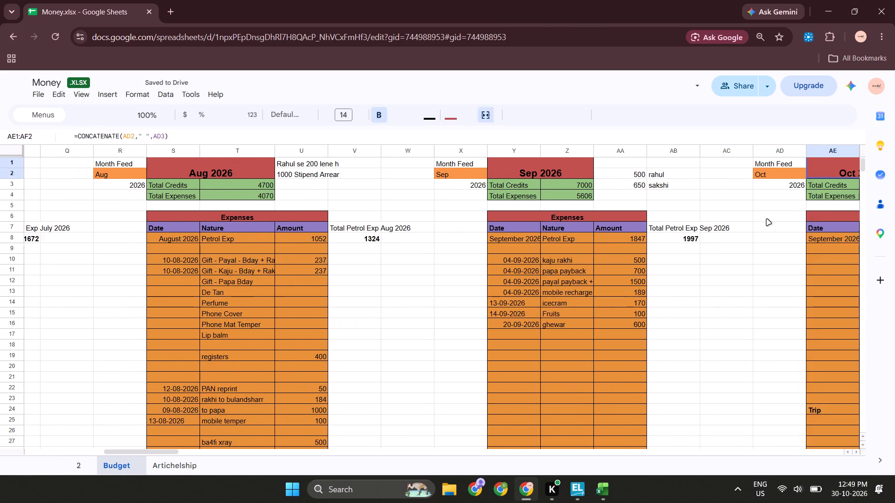
pyautogui.press('Right')
pyautogui.press('Right')
pyautogui.press('Right')
pyautogui.press('Right')
pyautogui.press('Right')
pyautogui.press('Right')
pyautogui.press('Right')
pyautogui.press('Right')
pyautogui.press('Right')
pyautogui.press('Right')
pyautogui.press('Right')
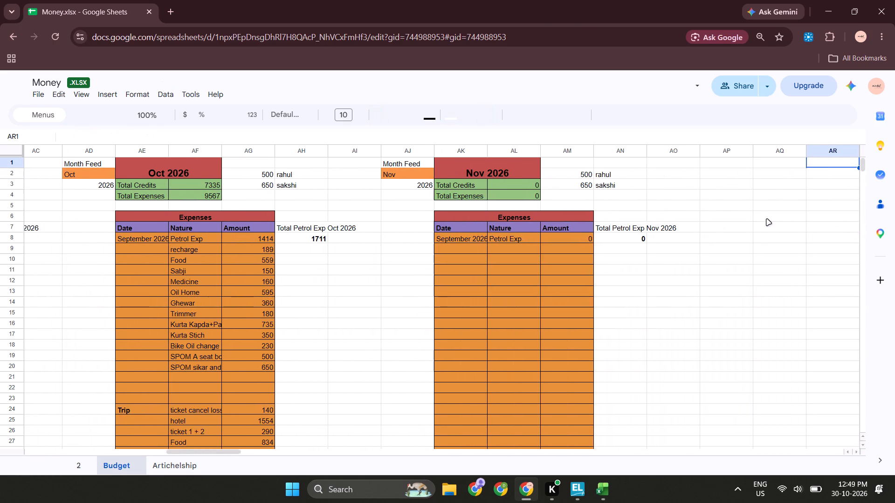
# Look over the October and November 2026 blocks, from the November Month Feed and header cells back to October's expenses.
pyautogui.press('Right')
pyautogui.press('Right')
pyautogui.press('Left')
pyautogui.press('Left')
pyautogui.press('Left')
pyautogui.press('Left')
pyautogui.press('Left')
pyautogui.press('Left')
pyautogui.press('Left')
pyautogui.press('Left')
pyautogui.press('Left')
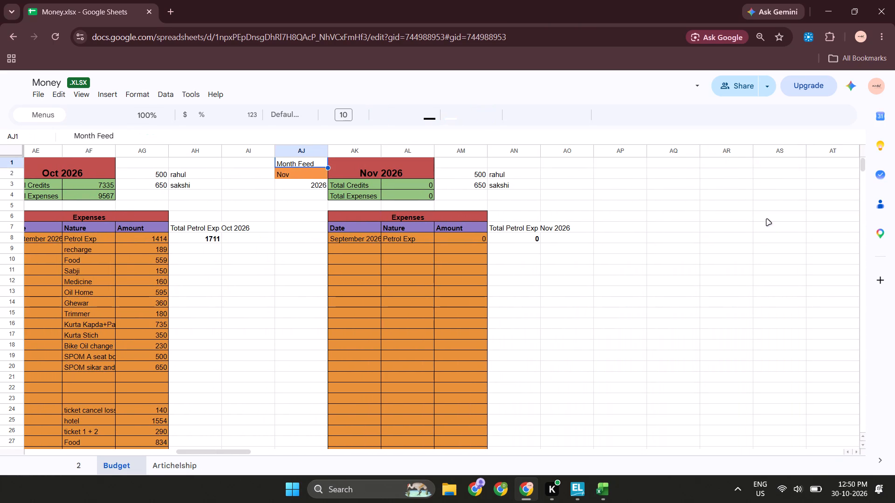
pyautogui.hotkey('shift', 'Down')
pyautogui.hotkey('shift', 'Right')
pyautogui.hotkey('shift', 'Right')
pyautogui.hotkey('shift', 'Down')
pyautogui.hotkey('shift', 'Down')
pyautogui.hotkey('shift', 'Down')
pyautogui.press('Left')
pyautogui.press('Left')
pyautogui.press('Left')
pyautogui.hscroll(1, 767, 219)
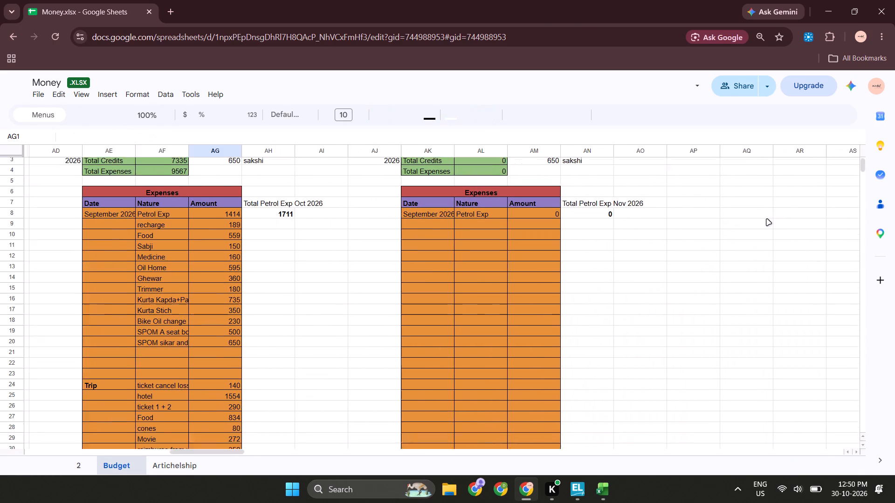
pyautogui.hscroll(4, 767, 219)
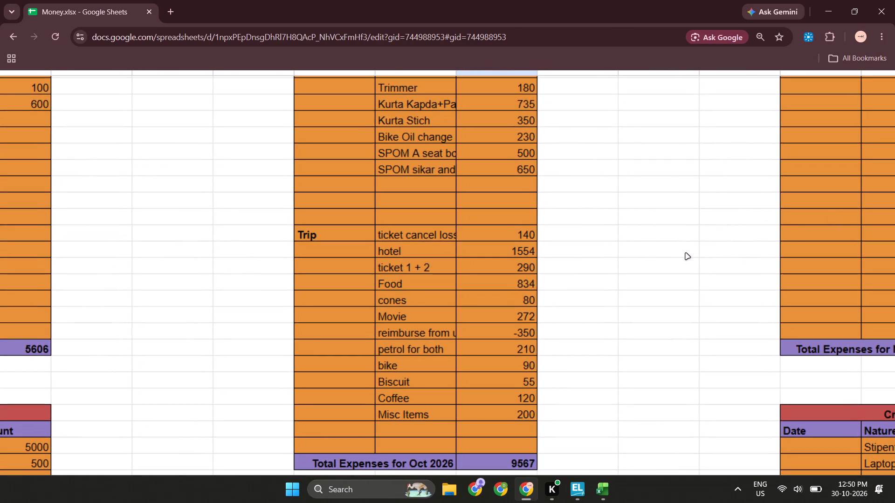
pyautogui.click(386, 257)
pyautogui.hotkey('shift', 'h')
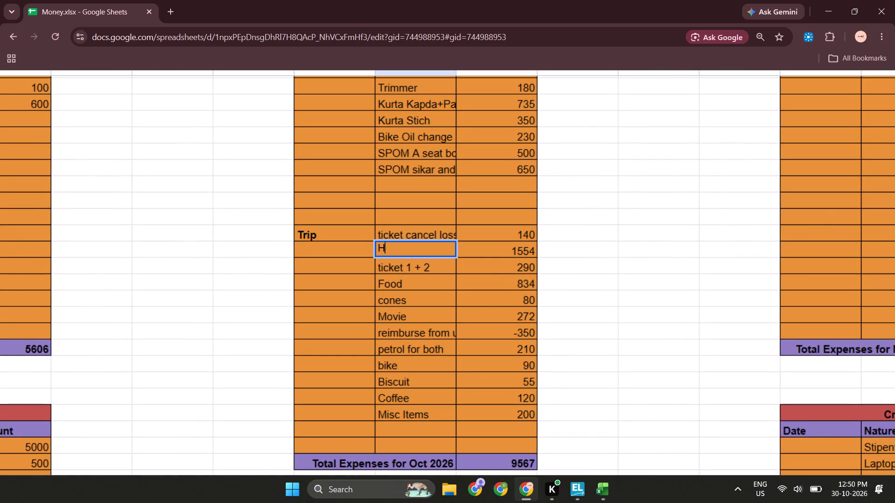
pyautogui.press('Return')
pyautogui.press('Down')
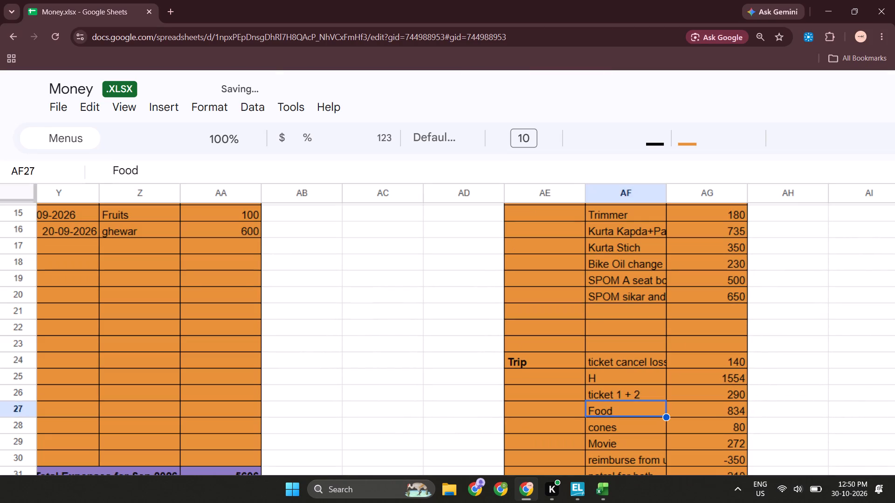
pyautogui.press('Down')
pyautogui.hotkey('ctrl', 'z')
# Go through the Trip expense entries in the October 2026 block down to the petrol and reimbursement lines.
pyautogui.press('Down')
pyautogui.press('Right')
pyautogui.press('Down')
pyautogui.press('Left')
pyautogui.scroll(-2, 486, 358)
pyautogui.hscroll(-1, 486, 358)
pyautogui.press('Down')
pyautogui.press('Down')
pyautogui.press('Down')
pyautogui.press('Down')
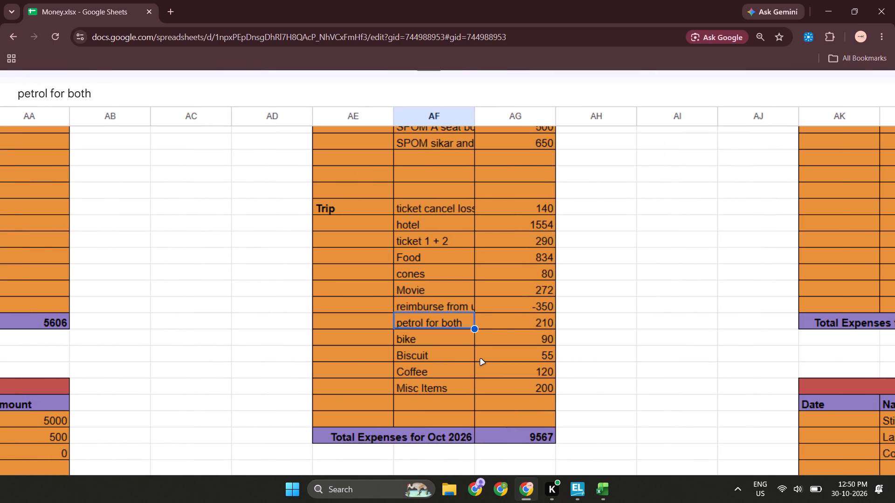
pyautogui.press('Up')
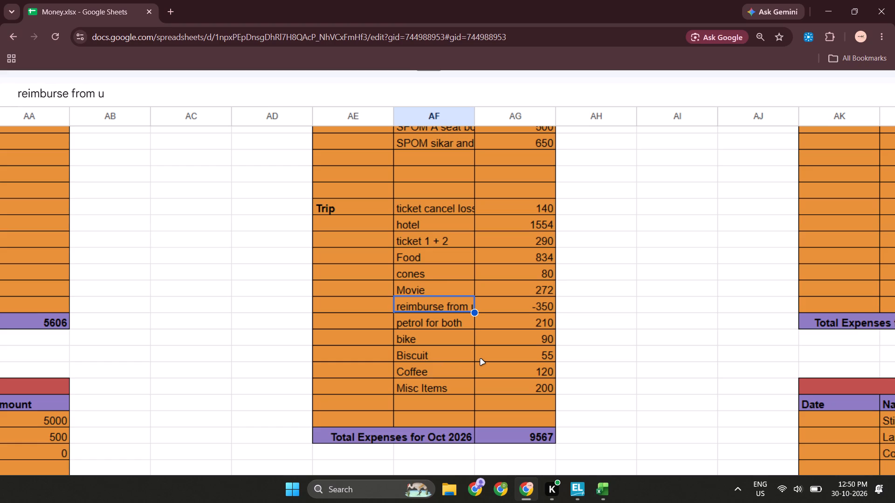
# Review the October 2026 block from its header and expenses down to the petrol table at its end.
pyautogui.scroll(5, 481, 359)
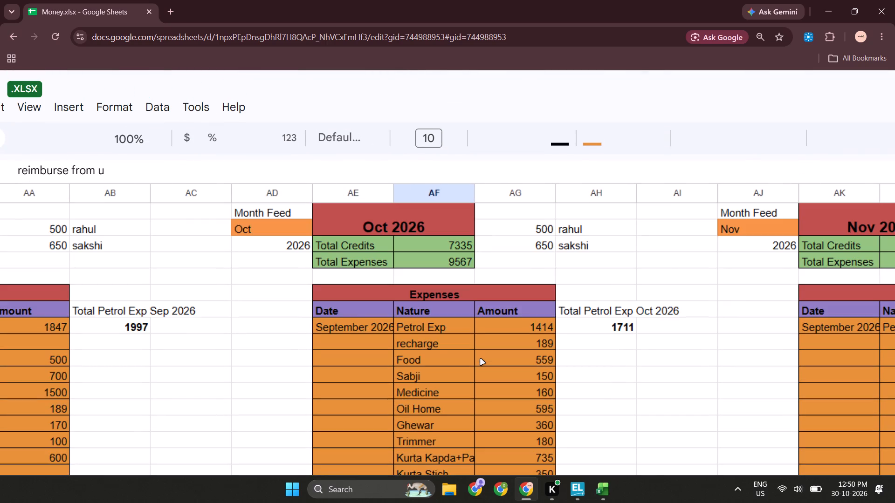
pyautogui.scroll(1, 481, 359)
pyautogui.click(493, 311)
pyautogui.scroll(-1, 496, 445)
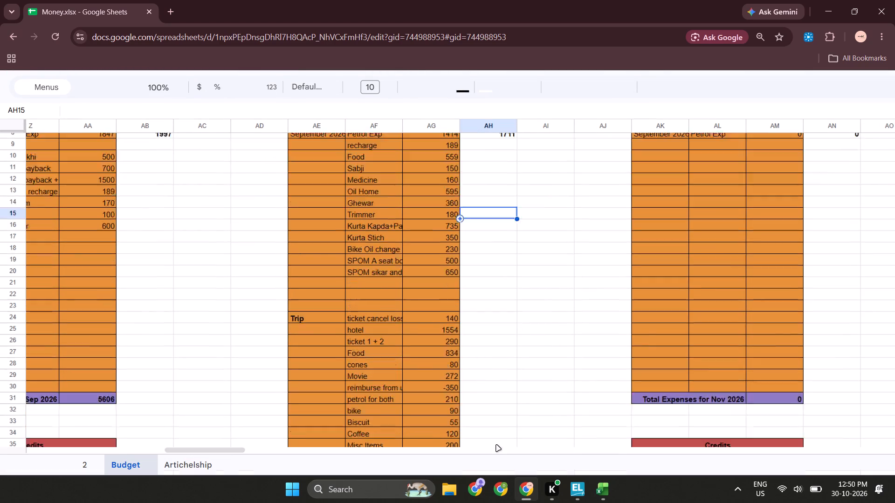
pyautogui.scroll(-6, 496, 445)
pyautogui.scroll(1, 496, 445)
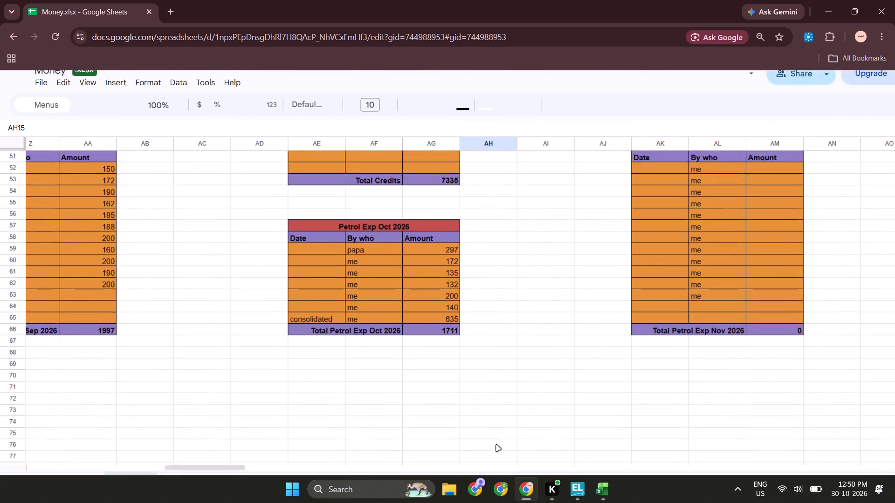
pyautogui.scroll(1, 496, 445)
pyautogui.hscroll(1, 496, 445)
pyautogui.scroll(4, 496, 445)
pyautogui.scroll(-1, 496, 445)
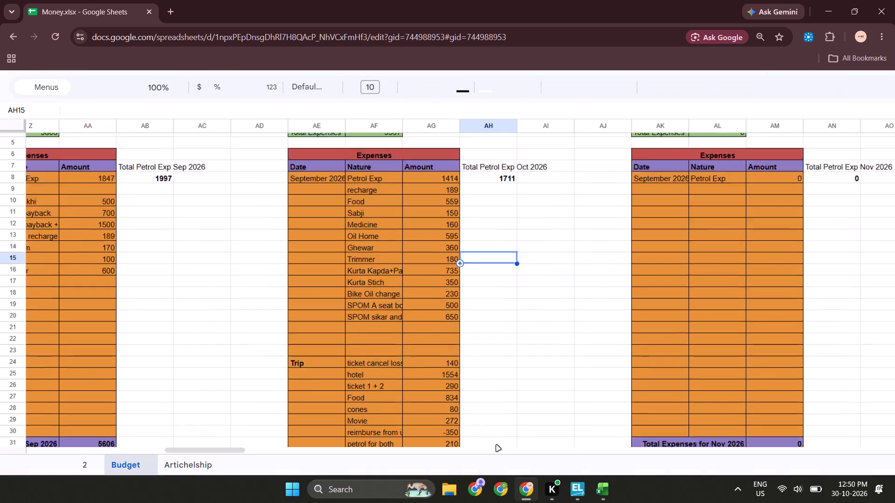
pyautogui.scroll(-1, 496, 445)
pyautogui.scroll(3, 496, 445)
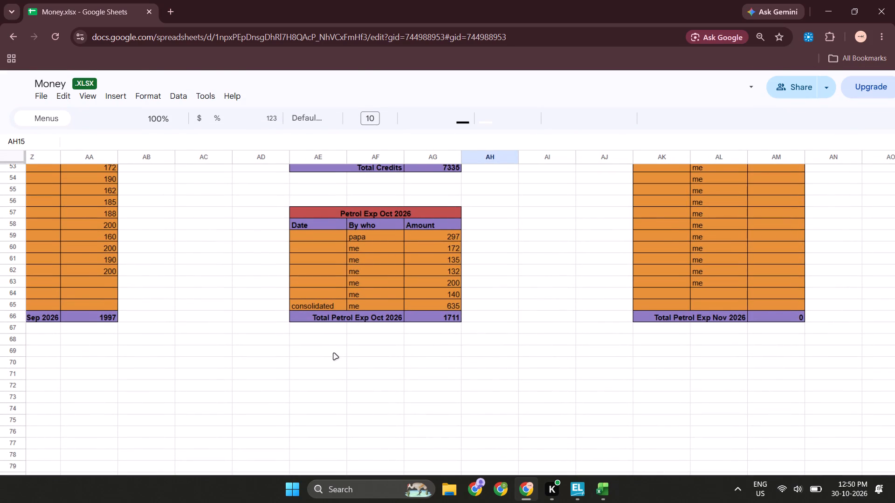
# Examine the Petrol Exp Oct 2026 table and the empty rows beneath its total.
pyautogui.click(334, 353)
pyautogui.press('Up')
pyautogui.press('Up')
pyautogui.press('Up')
pyautogui.press('Up')
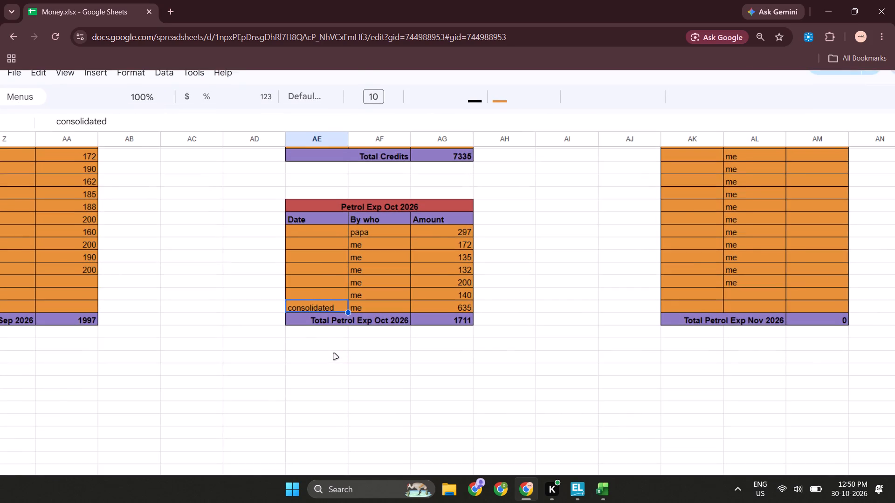
pyautogui.click(353, 215)
pyautogui.press('Up')
pyautogui.press('Left')
pyautogui.scroll(-1, 353, 215)
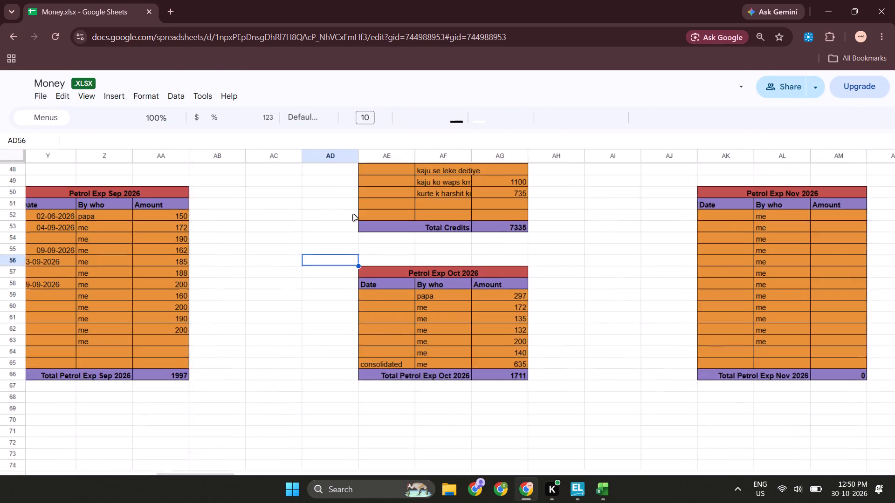
pyautogui.scroll(-1, 353, 215)
pyautogui.press('Right')
pyautogui.press('Down')
pyautogui.press('Down')
pyautogui.press('Down')
pyautogui.press('Down')
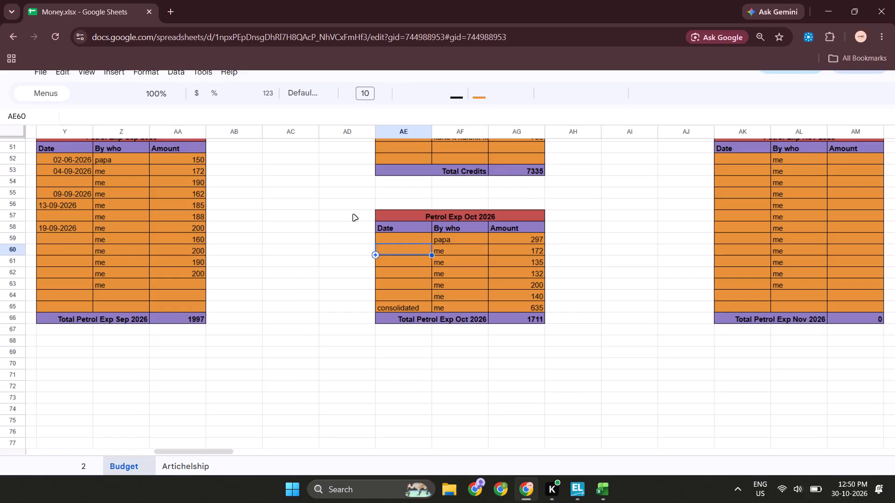
pyautogui.press('Down')
pyautogui.press('Down')
pyautogui.press('Down')
pyautogui.press('Down')
pyautogui.press('Down')
pyautogui.press('Down')
pyautogui.press('Down')
pyautogui.press('Down')
pyautogui.press('Right')
pyautogui.press('Down')
pyautogui.press('Left')
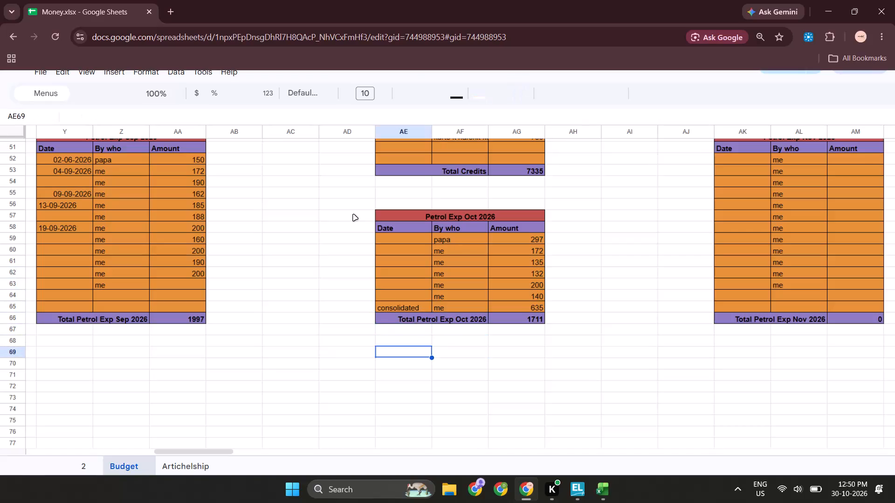
# Copy the whole Petrol Exp Oct 2026 table, title through total row, and paste it below at AE70.
pyautogui.press('Up')
pyautogui.press('Up')
pyautogui.press('Up')
pyautogui.press('Up')
pyautogui.press('Up')
pyautogui.press('Up')
pyautogui.press('Up')
pyautogui.press('Up')
pyautogui.press('Up')
pyautogui.press('Up')
pyautogui.press('Up')
pyautogui.press('Up')
pyautogui.hotkey('shift', 'Down')
pyautogui.hotkey('shift', 'Down')
pyautogui.hotkey('shift', 'Down')
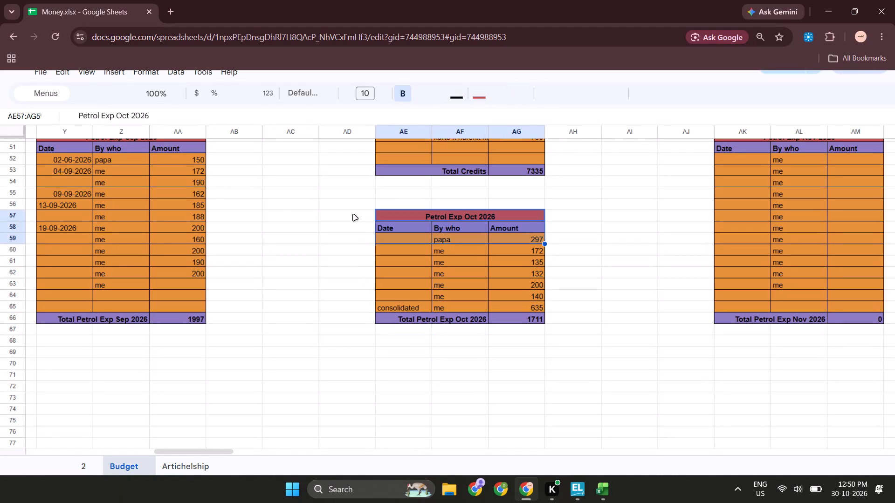
pyautogui.hotkey('shift', 'Down')
pyautogui.hotkey('shift', 'Down')
pyautogui.hotkey('shift', 'Down')
pyautogui.hotkey('shift', 'Down')
pyautogui.hotkey('shift', 'Down')
pyautogui.hotkey('shift', 'Down')
pyautogui.hotkey('ctrl', 'c')
pyautogui.press('Down')
pyautogui.press('Down')
pyautogui.press('Down')
pyautogui.press('Down')
pyautogui.press('Down')
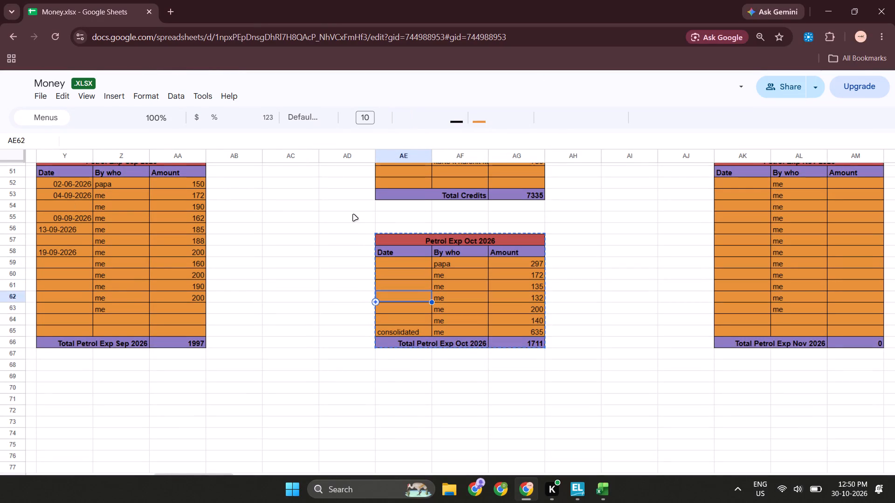
pyautogui.press('Down')
pyautogui.press('Down')
pyautogui.press('Down')
pyautogui.press('Down')
pyautogui.press('Down')
pyautogui.press('Down')
pyautogui.press('Down')
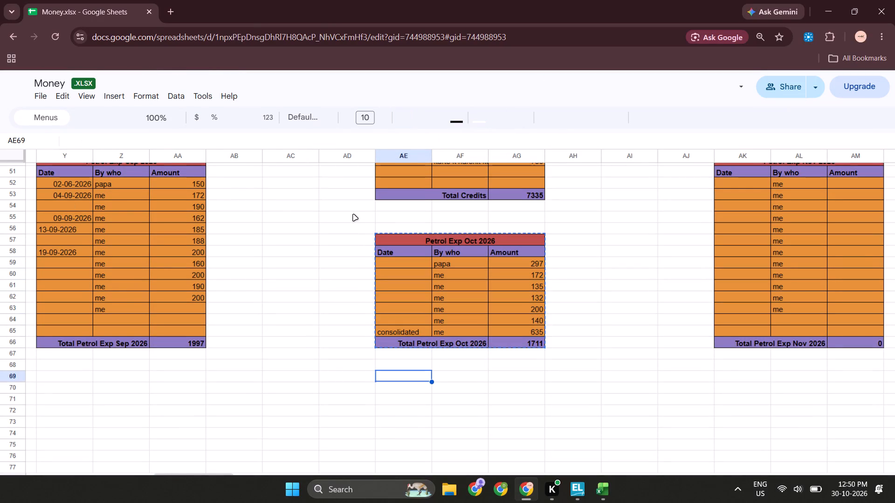
pyautogui.press('Down')
pyautogui.hotkey('ctrl', 'v')
# Look down the pasted copy of the petrol table through to its total row.
pyautogui.press('Down')
pyautogui.press('Down')
pyautogui.press('Right')
pyautogui.press('Down')
pyautogui.press('Down')
pyautogui.press('Down')
pyautogui.press('Down')
pyautogui.press('Down')
pyautogui.press('Down')
pyautogui.press('Down')
pyautogui.press('Down')
pyautogui.press('Down')
pyautogui.press('Down')
pyautogui.press('Down')
pyautogui.press('Down')
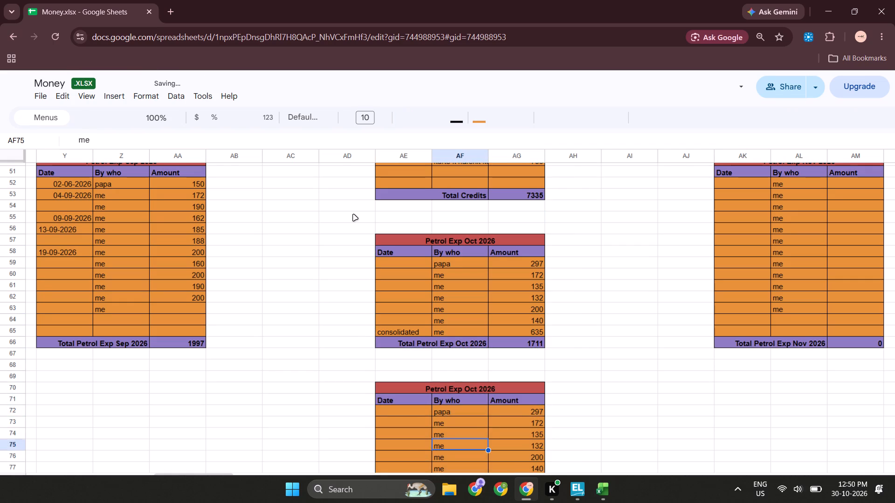
# Replace the copied table's title in AE70 with the formula =CONCATENATE("Summary for ", AD2," ",AD3).
pyautogui.press('Up')
pyautogui.press('Up')
pyautogui.press('Up')
pyautogui.press('Up')
pyautogui.press('Up')
pyautogui.press('Up')
pyautogui.press('Up')
pyautogui.press('Up')
pyautogui.press('Up')
pyautogui.press('Up')
pyautogui.press('Up')
pyautogui.press('Up')
pyautogui.press('Up')
pyautogui.press('Up')
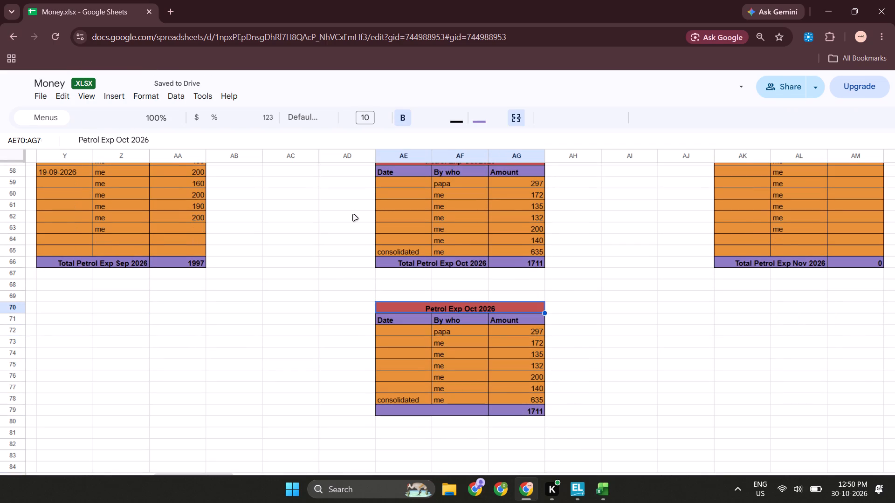
pyautogui.press('=')
pyautogui.write('conc')
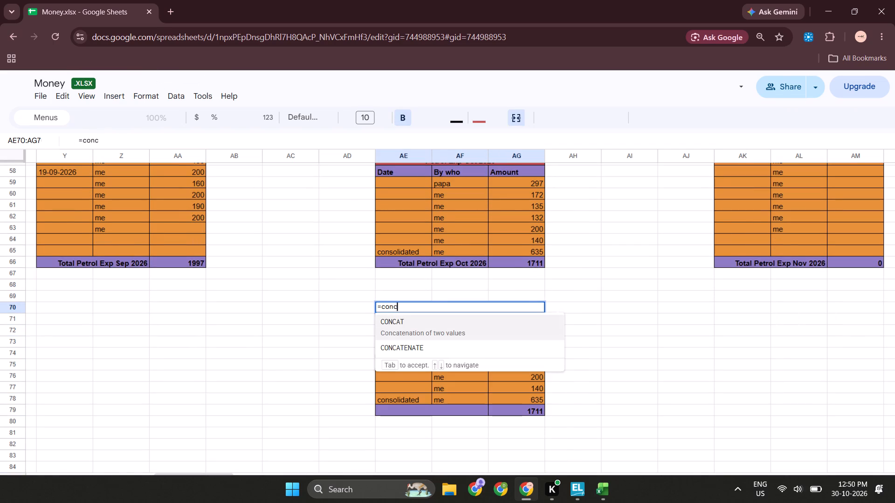
pyautogui.press('Down')
pyautogui.press('Tab')
pyautogui.write('"Summary for')
pyautogui.press('space')
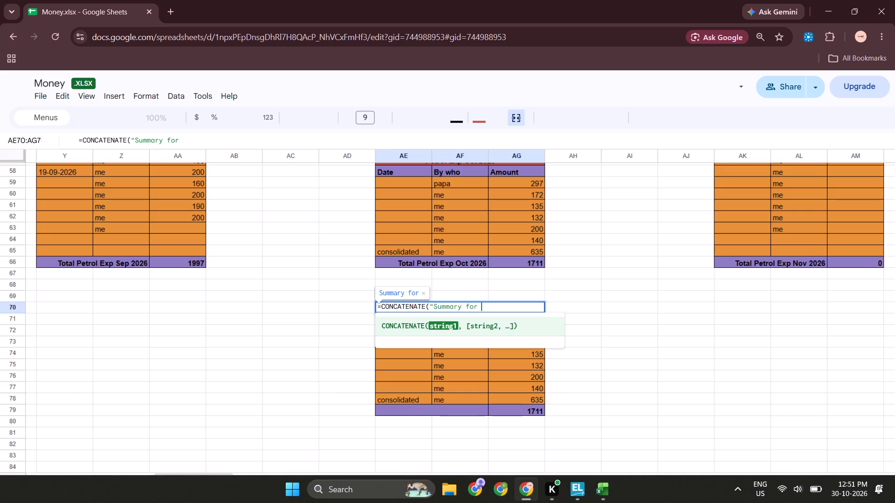
pyautogui.press('BackSpace')
pyautogui.press('space')
pyautogui.write('",')
pyautogui.press('space')
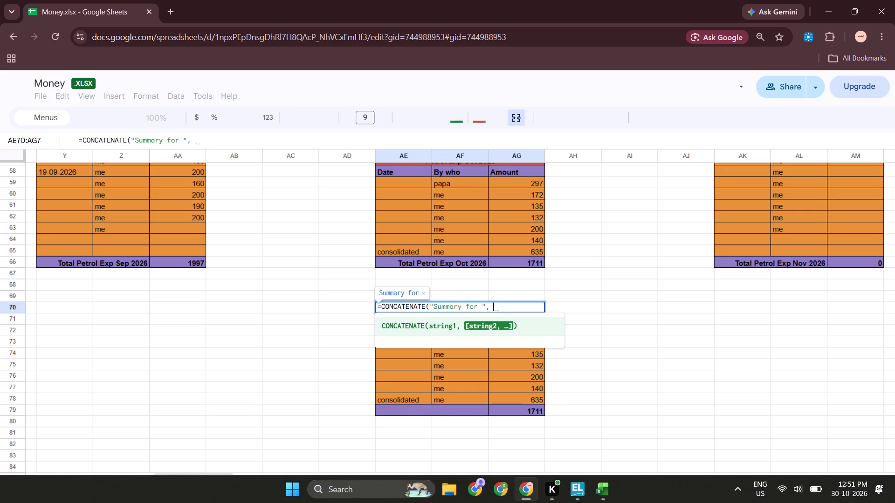
pyautogui.scroll(18, 351, 253)
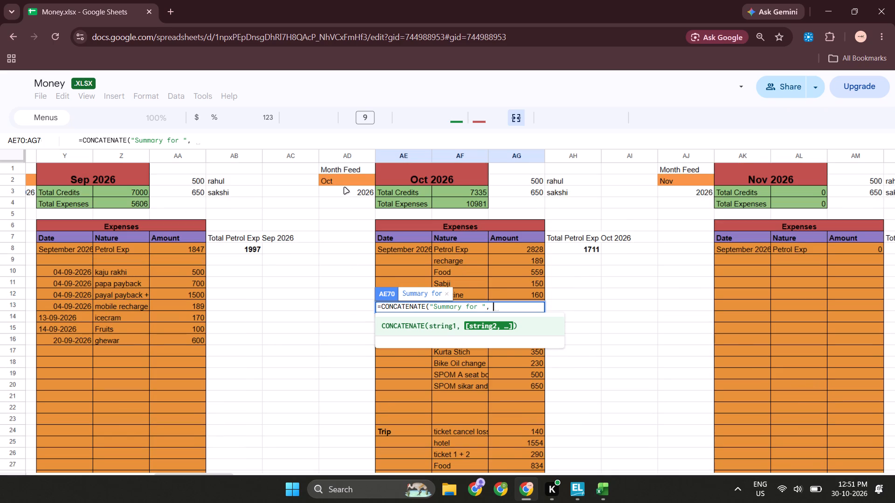
pyautogui.click(344, 183)
pyautogui.write('," ",')
pyautogui.press('space')
pyautogui.press('BackSpace')
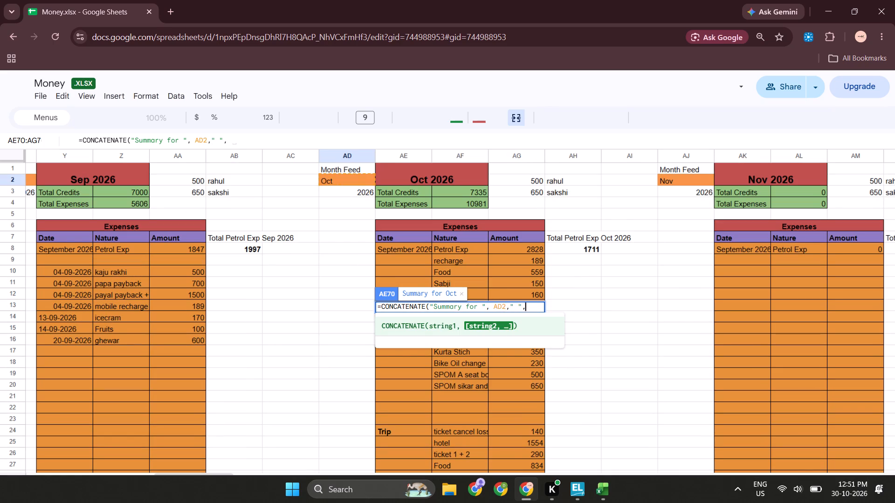
pyautogui.click(354, 193)
pyautogui.press('Return')
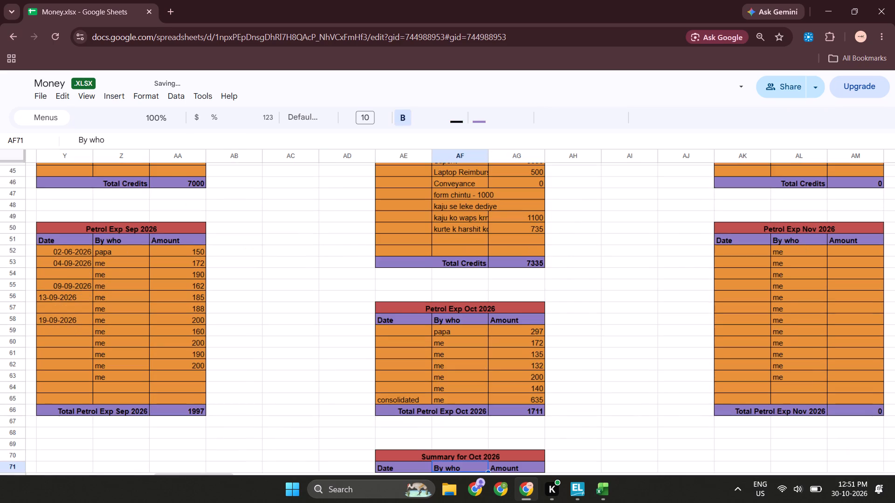
# Clear the copied petrol entries in AE72:AG78, between the summary table's header and total rows.
pyautogui.press('Down')
pyautogui.press('Down')
pyautogui.press('Down')
pyautogui.press('Down')
pyautogui.press('Down')
pyautogui.press('Down')
pyautogui.press('Down')
pyautogui.press('Down')
pyautogui.press('Down')
pyautogui.press('Down')
pyautogui.press('Down')
pyautogui.press('Down')
pyautogui.press('Down')
pyautogui.press('Down')
pyautogui.press('Down')
pyautogui.press('Down')
pyautogui.press('Down')
pyautogui.press('Down')
pyautogui.press('Up')
pyautogui.press('Up')
pyautogui.press('Up')
pyautogui.press('Up')
pyautogui.press('Up')
pyautogui.press('Up')
pyautogui.press('Up')
pyautogui.press('Up')
pyautogui.press('Up')
pyautogui.press('Up')
pyautogui.press('Up')
pyautogui.press('Up')
pyautogui.press('Up')
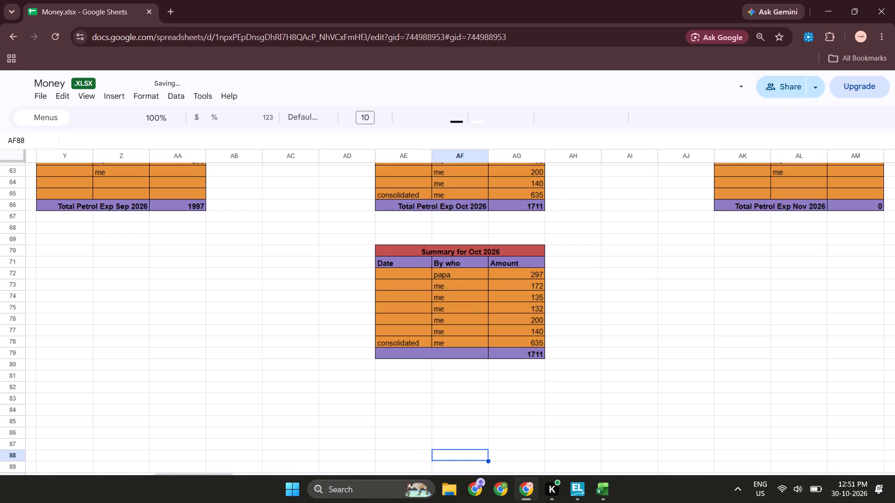
pyautogui.press('Left')
pyautogui.press('Down')
pyautogui.press('Right')
pyautogui.press('Down')
pyautogui.press('Left')
pyautogui.hotkey('shift', 'Right')
pyautogui.hotkey('shift', 'Right')
pyautogui.hotkey('shift', 'Up')
pyautogui.hotkey('shift', 'Up')
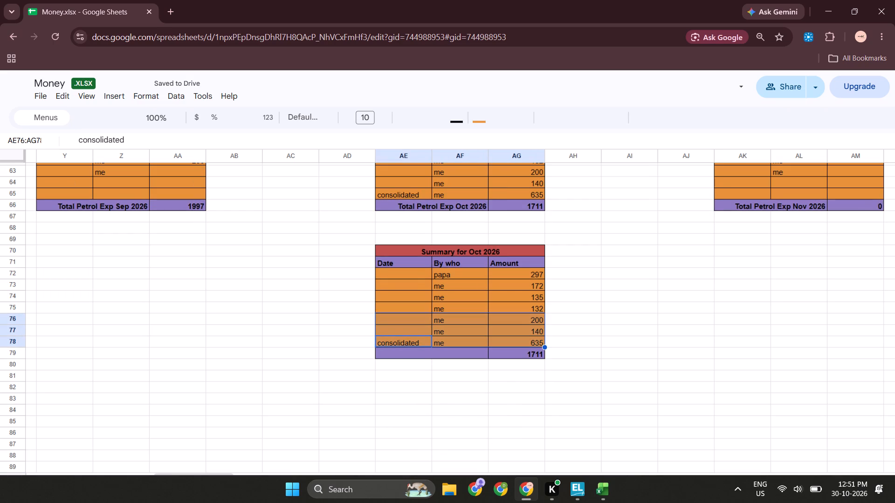
pyautogui.hotkey('shift', 'Up')
pyautogui.hotkey('shift', 'Up')
pyautogui.hotkey('shift', 'Up')
pyautogui.hotkey('shift', 'Up')
pyautogui.press('Delete')
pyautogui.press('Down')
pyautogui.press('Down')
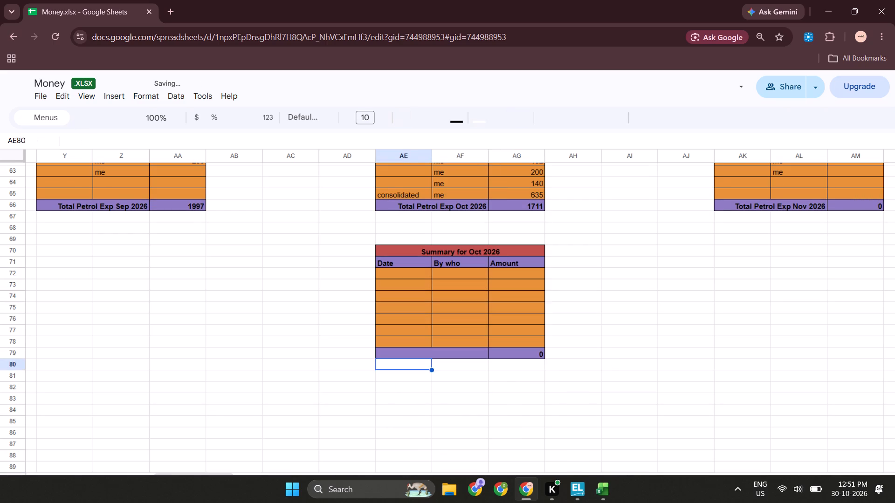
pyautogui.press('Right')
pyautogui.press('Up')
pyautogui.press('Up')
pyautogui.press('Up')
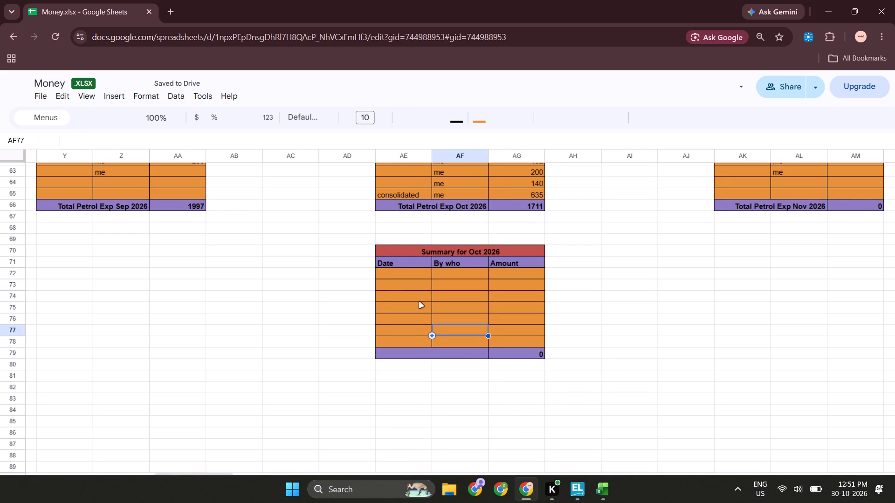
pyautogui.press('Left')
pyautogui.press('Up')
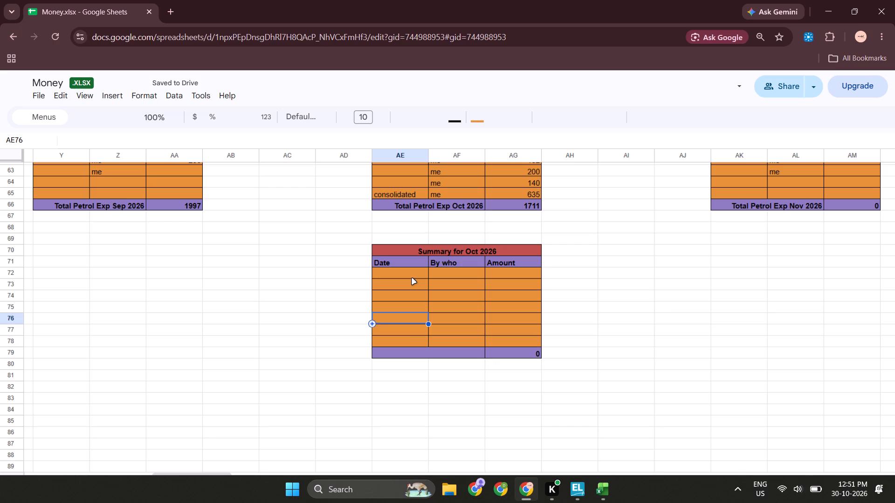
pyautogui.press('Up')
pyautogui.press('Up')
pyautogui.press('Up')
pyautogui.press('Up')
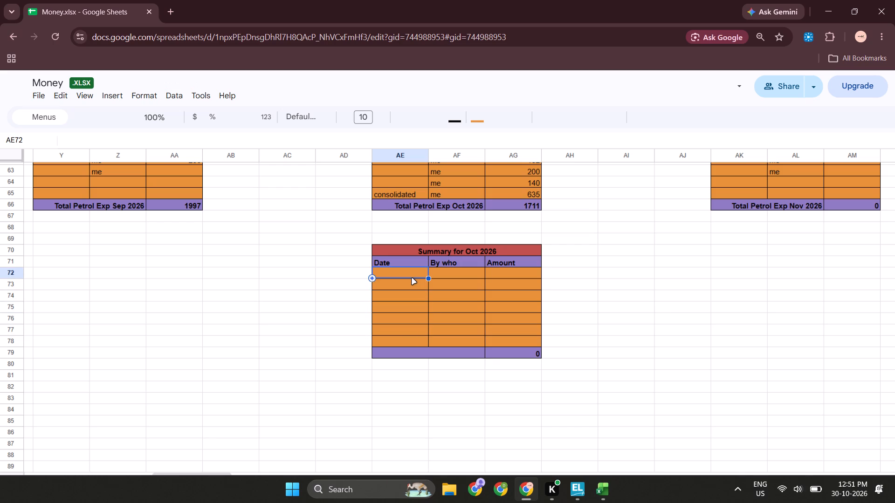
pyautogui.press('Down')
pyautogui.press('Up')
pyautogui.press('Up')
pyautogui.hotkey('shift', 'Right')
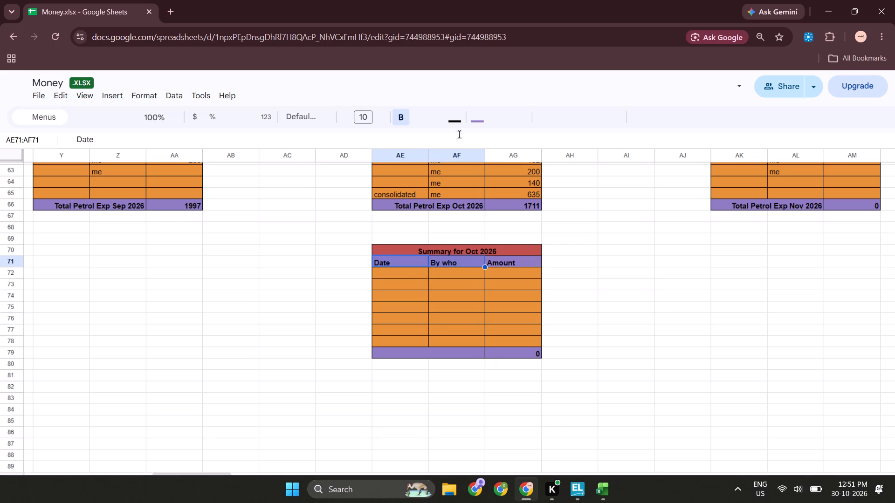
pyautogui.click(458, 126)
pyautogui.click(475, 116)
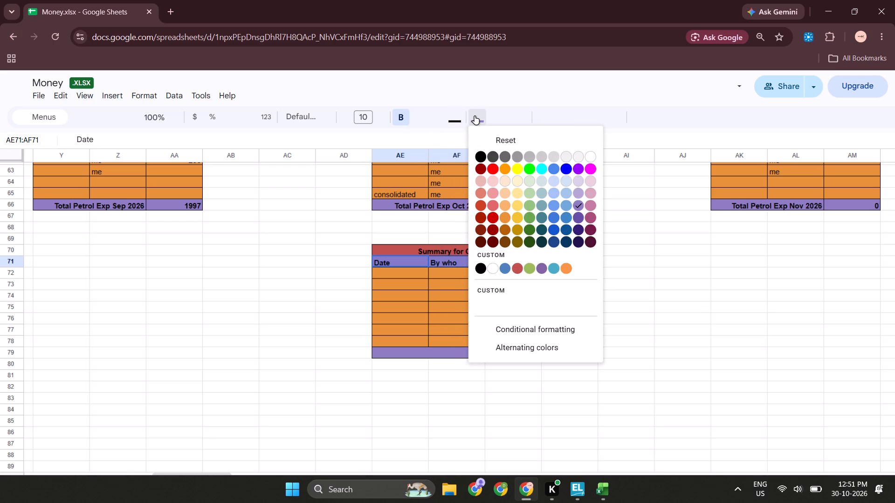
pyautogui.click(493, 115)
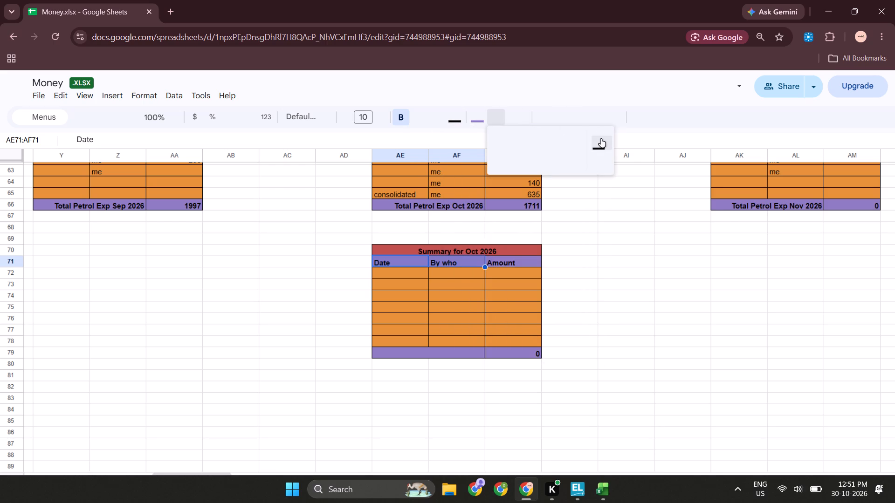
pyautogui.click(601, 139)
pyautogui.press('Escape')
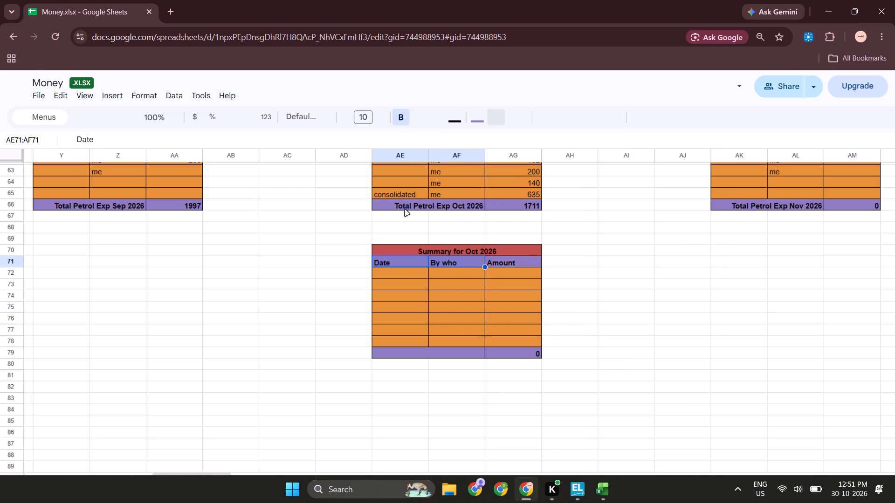
# Save and close the Money workbook, and reopen Money.xlsx from the Google Sheets file list.
pyautogui.hotkey('ctrl', 's')
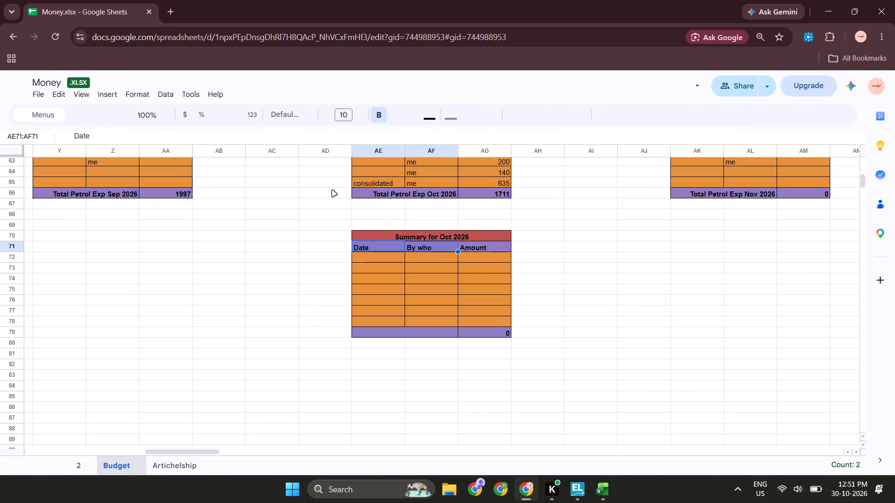
pyautogui.hotkey('ctrl', 't')
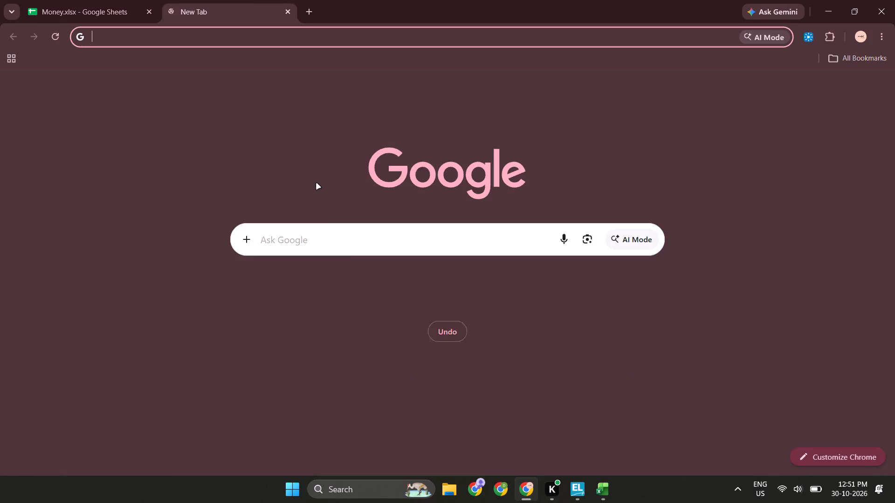
pyautogui.hotkey('ctrl', 'Tab')
pyautogui.hotkey('ctrl', 'w')
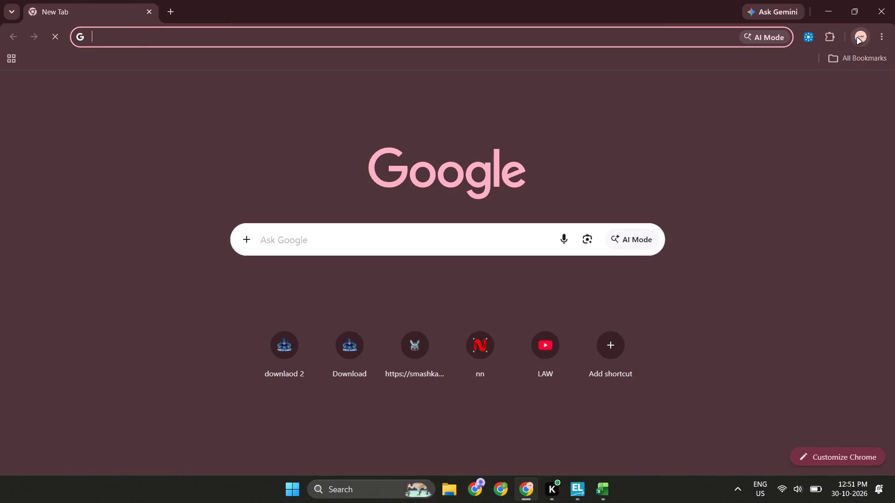
pyautogui.click(857, 38)
pyautogui.moveTo(659, 112); pyautogui.dragTo(837, 49)
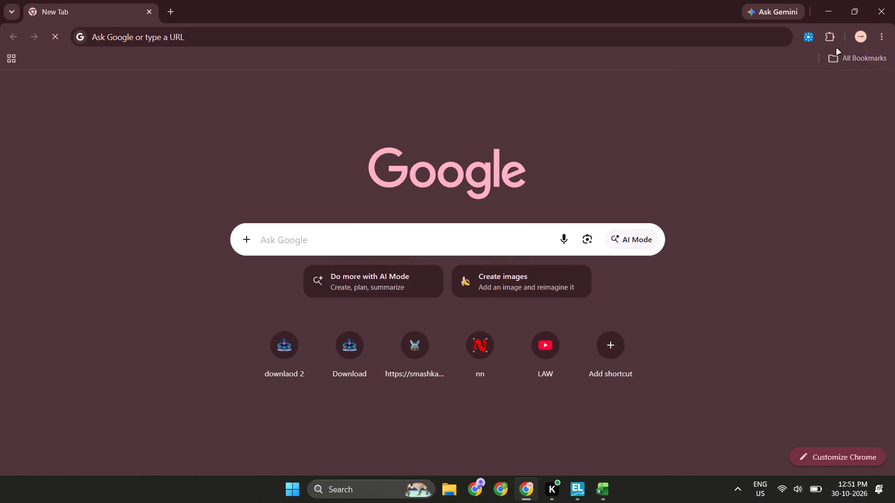
pyautogui.moveTo(837, 49); pyautogui.dragTo(835, 89)
pyautogui.click(835, 89)
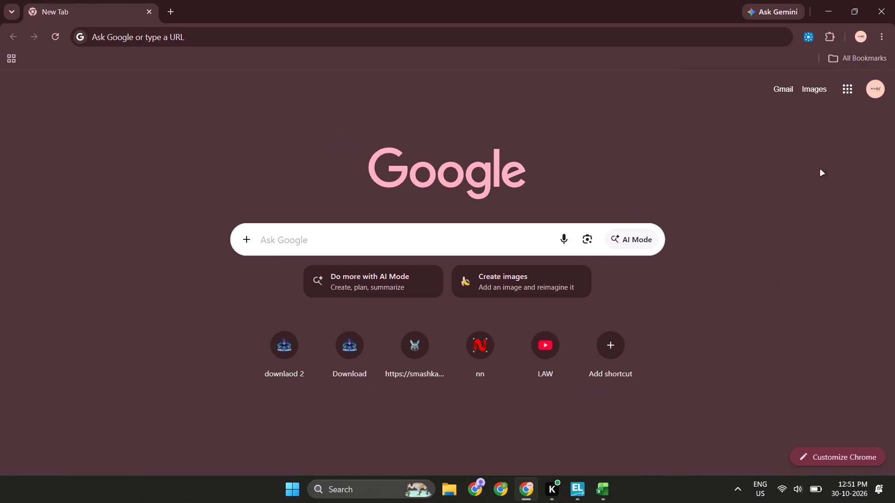
pyautogui.click(856, 89)
pyautogui.click(795, 399)
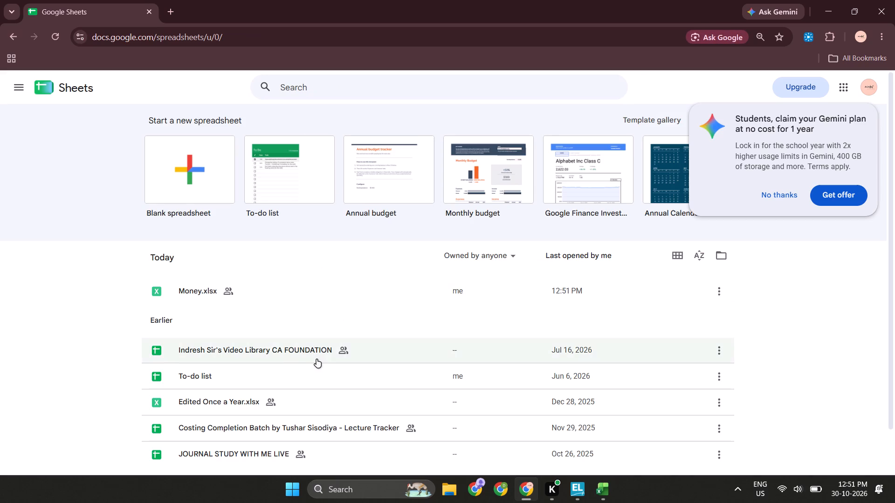
pyautogui.doubleClick(234, 295)
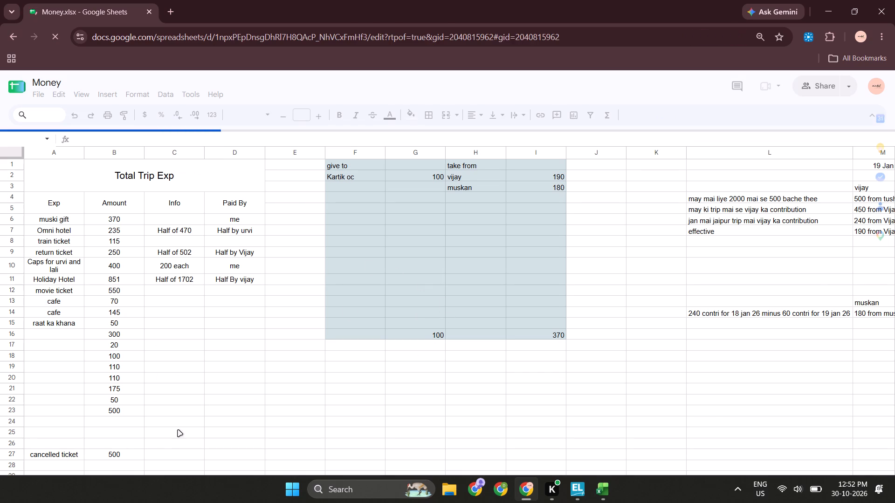
# On the Budget sheet, merge header cells AE71:AF71 of the Summary for Oct 2026 table, suppressing the merge warning for 5 minutes.
pyautogui.hscroll(-2, 240, 427)
pyautogui.click(115, 469)
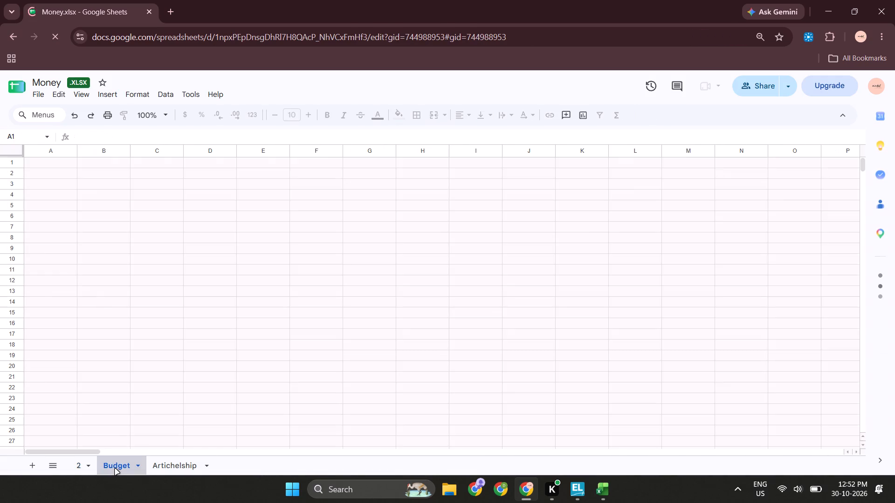
pyautogui.hscroll(-8, 336, 420)
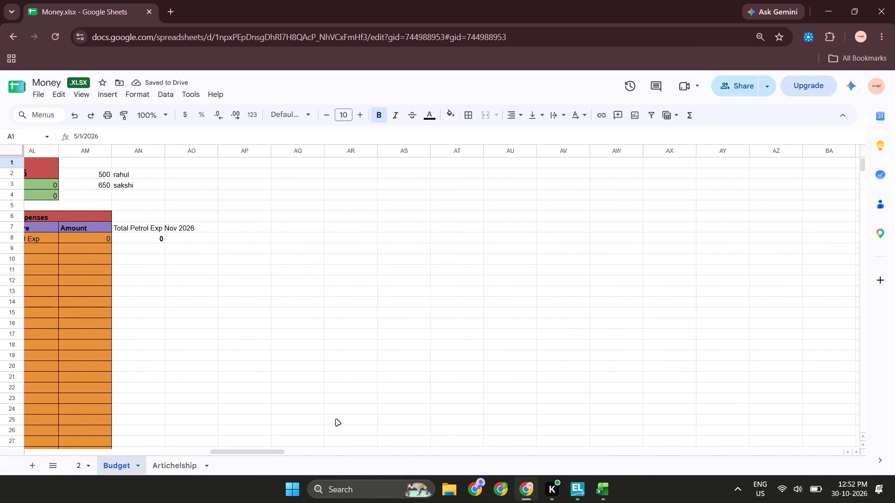
pyautogui.scroll(-4, 336, 420)
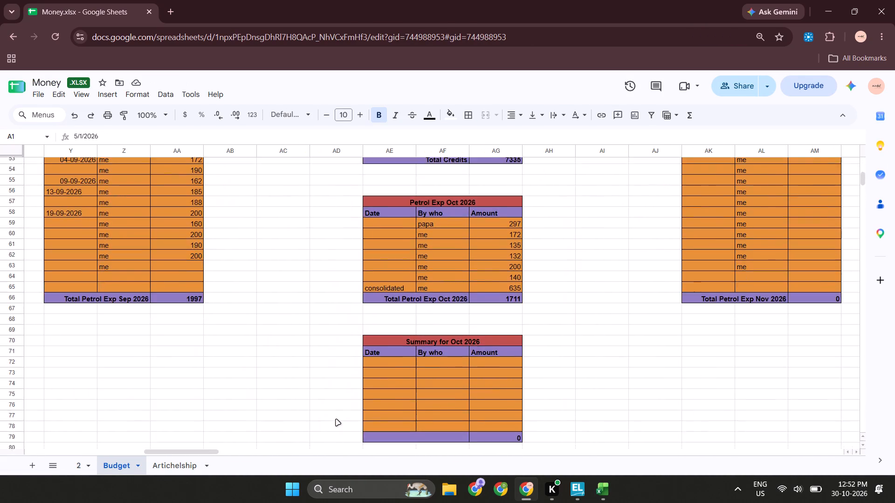
pyautogui.click(417, 285)
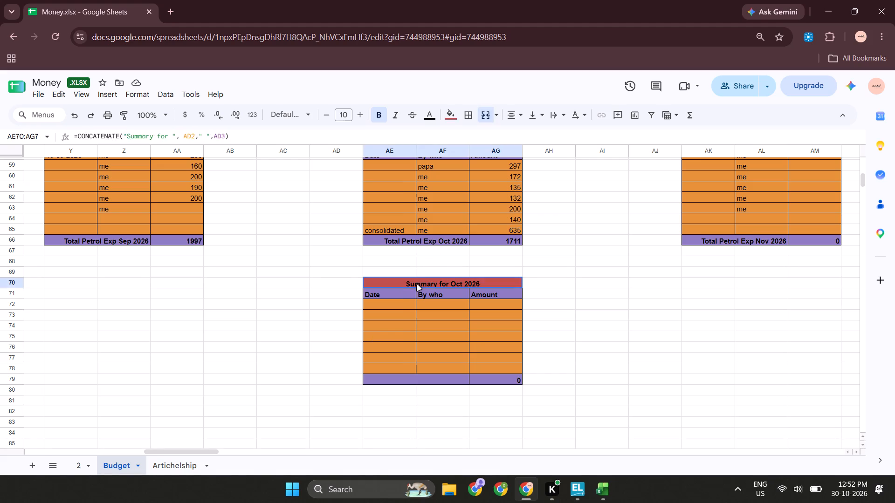
pyautogui.press('Down')
pyautogui.press('Left')
pyautogui.press('Right')
pyautogui.hotkey('shift', 'Right')
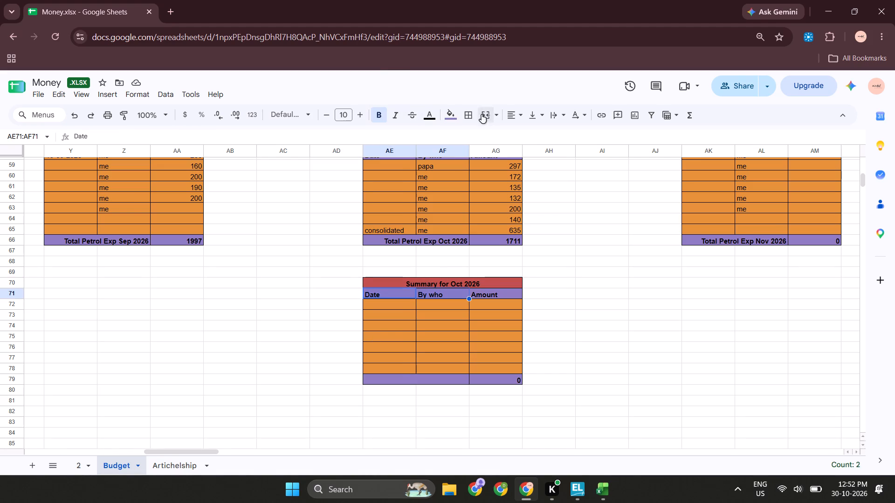
pyautogui.click(489, 116)
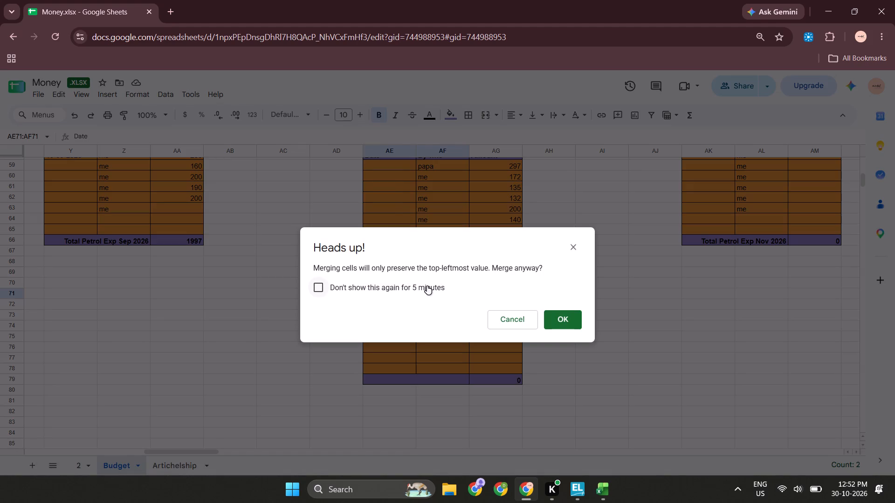
pyautogui.click(427, 286)
pyautogui.click(547, 320)
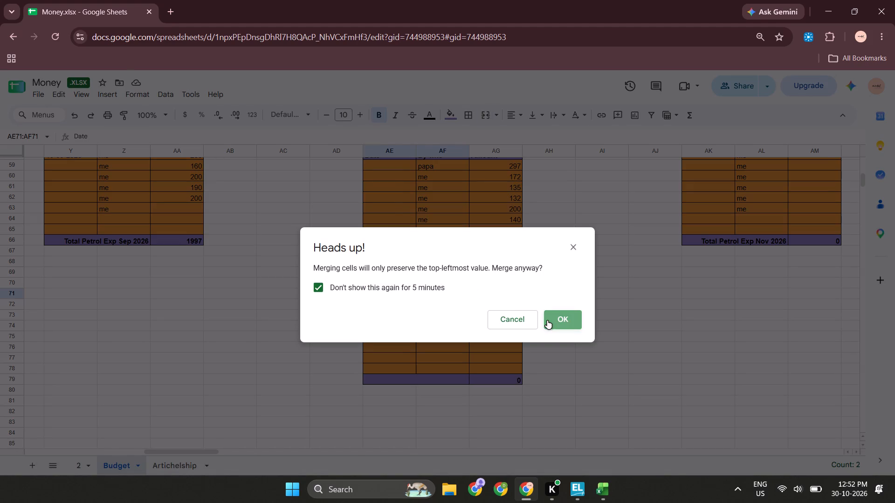
# Rename the summary table's merged header cell as Remark.
pyautogui.press('Up')
pyautogui.press('Down')
pyautogui.press('Left')
pyautogui.press('Right')
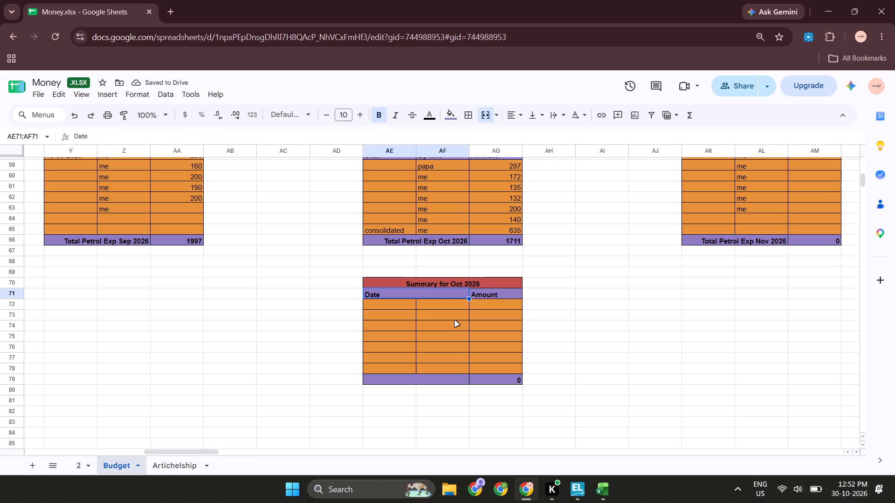
pyautogui.write('REa')
pyautogui.press('BackSpace')
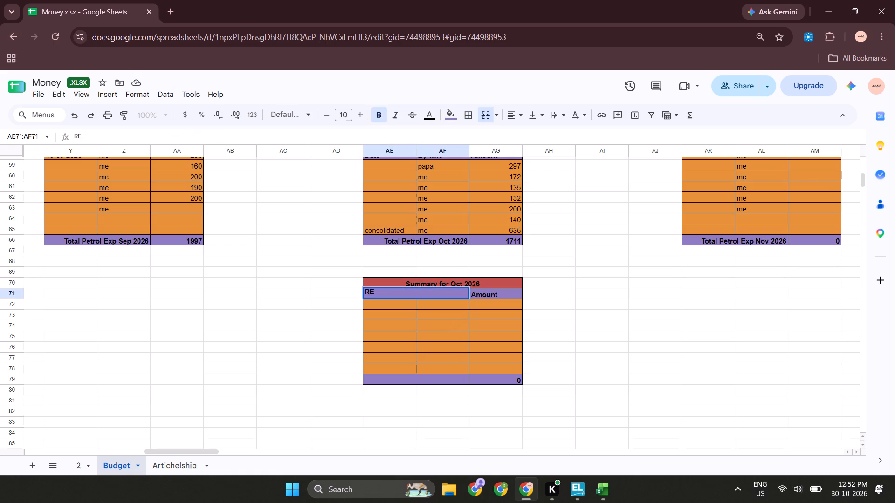
pyautogui.press('BackSpace')
pyautogui.write('ma')
pyautogui.press('BackSpace')
pyautogui.press('BackSpace')
pyautogui.write('emarl')
pyautogui.press('BackSpace')
pyautogui.press('k')
pyautogui.press('Return')
# Merge AE72:AF72 under the Remark header and fill the merged format down through row 78.
pyautogui.press('Right')
pyautogui.press('Up')
pyautogui.press('Right')
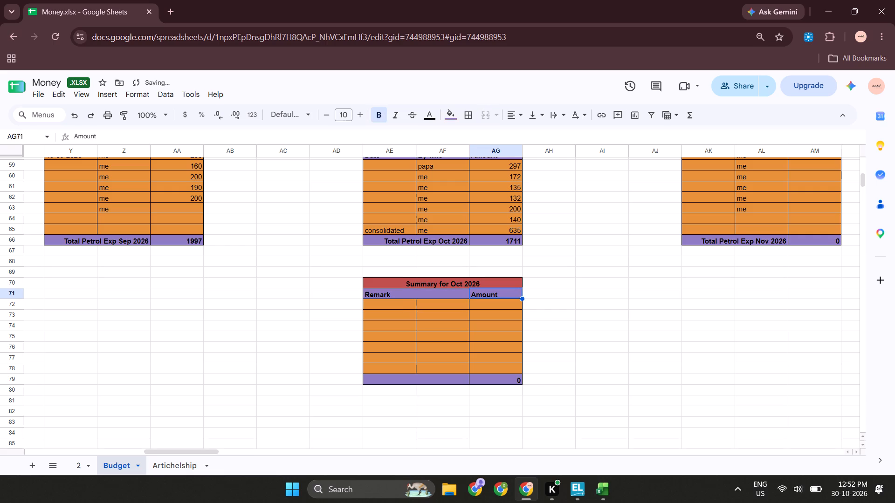
pyautogui.press('Down')
pyautogui.press('Left')
pyautogui.press('Left')
pyautogui.hotkey('shift', 'Right')
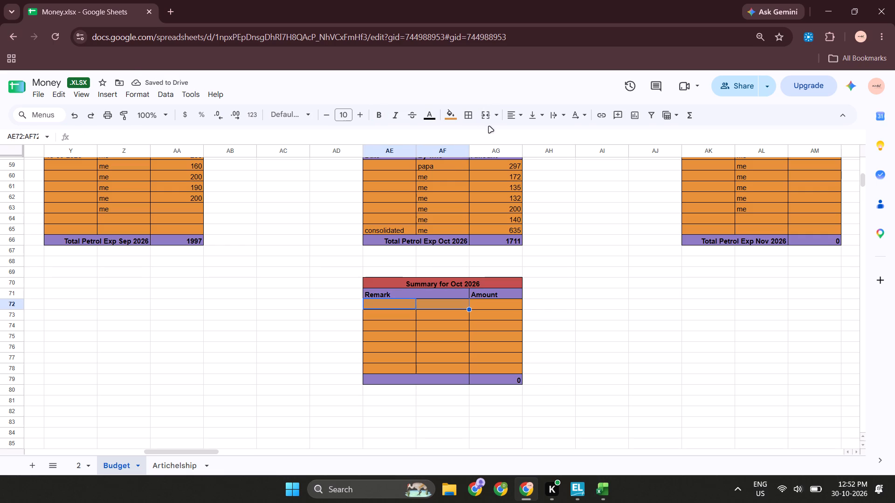
pyautogui.click(486, 119)
pyautogui.press('Down')
pyautogui.press('Up')
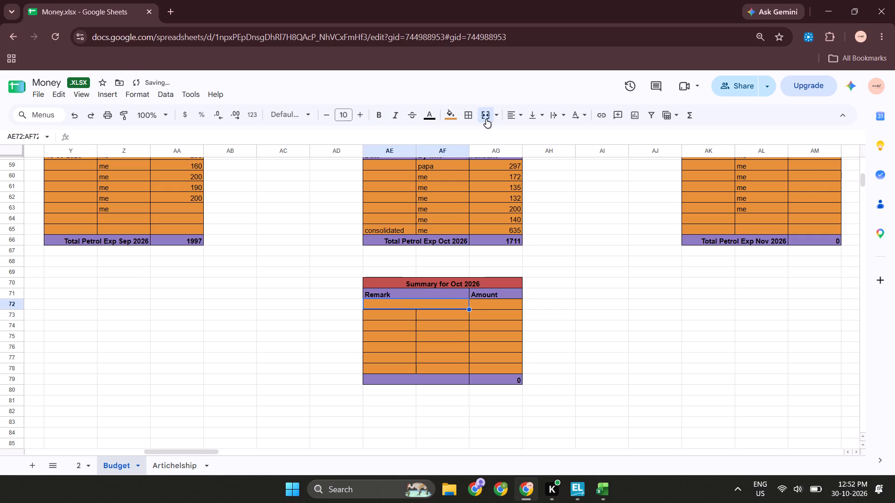
pyautogui.hotkey('shift', 'Right')
pyautogui.hotkey('shift', 'Left')
pyautogui.hotkey('shift', 'Down')
pyautogui.hotkey('shift', 'Down')
pyautogui.hotkey('shift', 'Down')
pyautogui.hotkey('shift', 'Down')
pyautogui.hotkey('shift', 'Down')
pyautogui.hotkey('shift', 'Down')
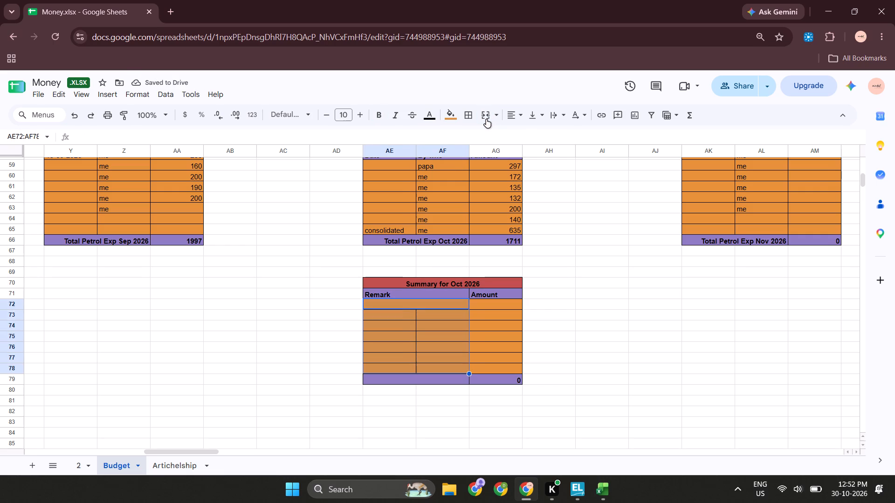
pyautogui.hotkey('ctrl', 'd')
# Check the summary table's total formula in AG79 and review October's credits and expenses above the table.
pyautogui.press('Down')
pyautogui.press('Down')
pyautogui.press('Down')
pyautogui.press('Down')
pyautogui.press('Down')
pyautogui.press('Down')
pyautogui.press('Down')
pyautogui.press('Right')
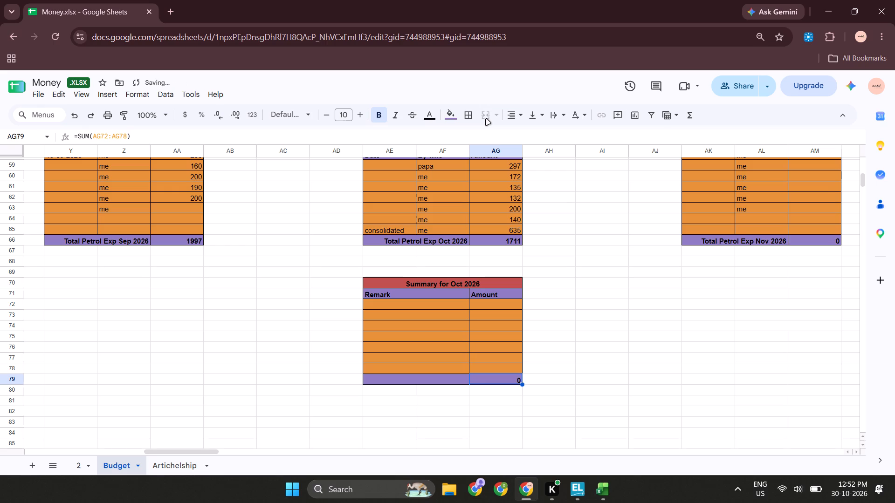
pyautogui.press('Up')
pyautogui.press('Up')
pyautogui.press('Up')
pyautogui.press('Up')
pyautogui.press('Left')
pyautogui.press('Up')
pyautogui.press('Up')
pyautogui.press('Up')
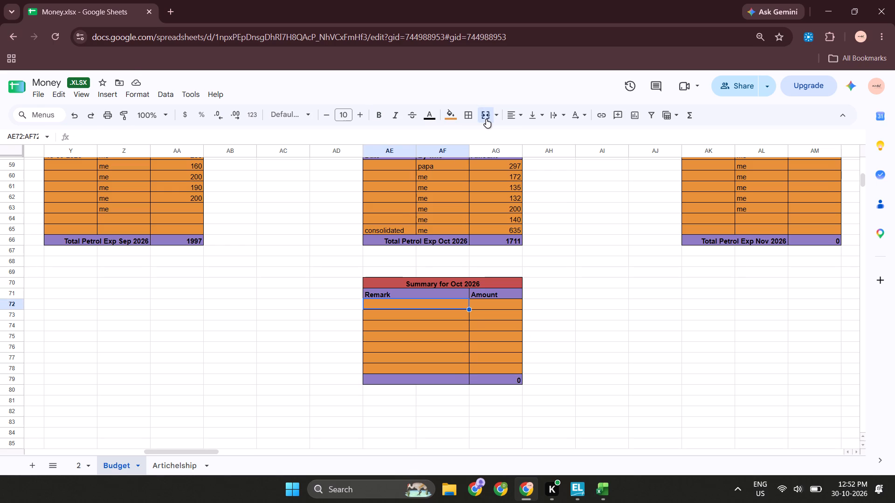
pyautogui.scroll(7, 543, 246)
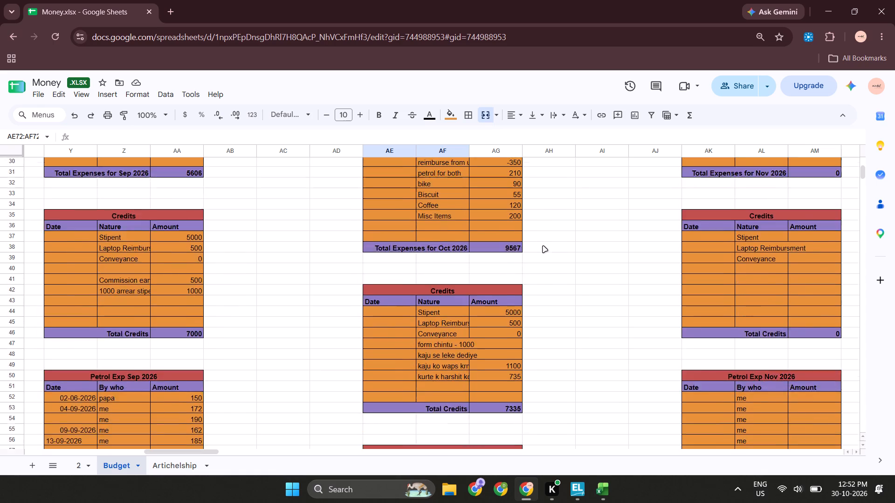
pyautogui.scroll(2, 543, 246)
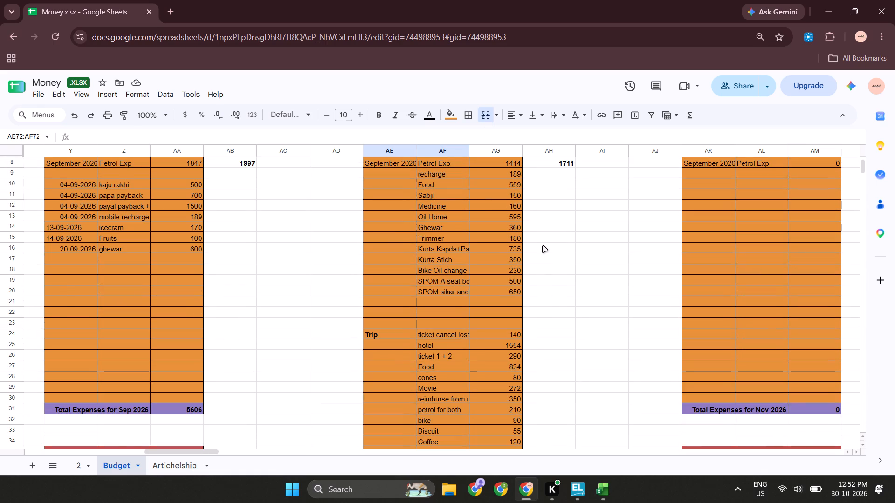
pyautogui.scroll(-6, 543, 246)
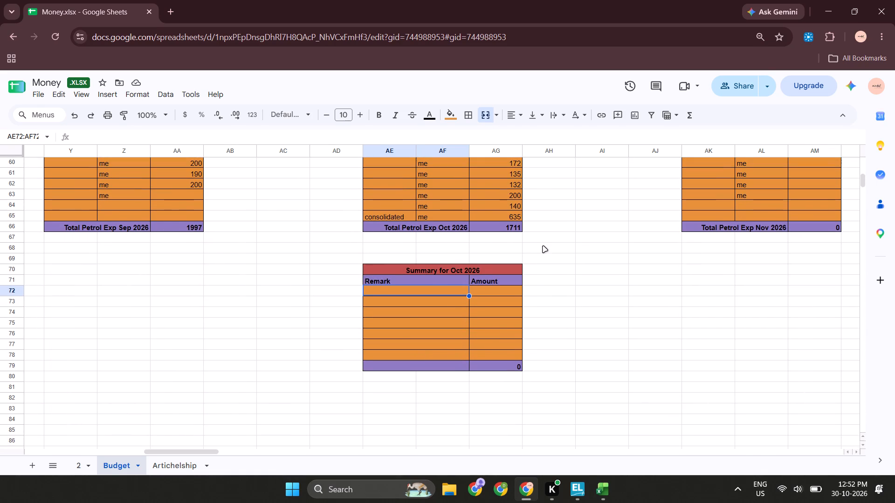
# Enter the remark "Rahul se abhi bhi lene bache hai" in summary row 72 with an amount of 500.
pyautogui.write('Rahul n')
pyautogui.press('BackSpace')
pyautogui.write('se abhi bhi n')
pyautogui.press('BackSpace')
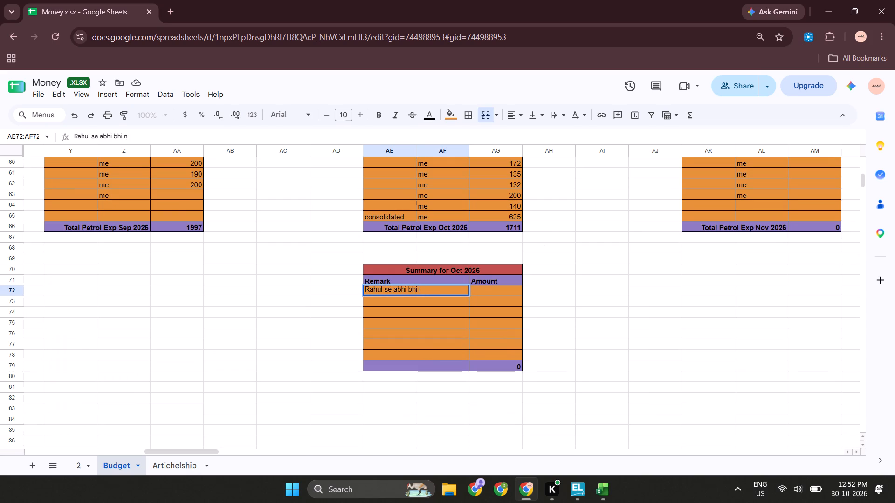
pyautogui.write('lene a')
pyautogui.press('BackSpace')
pyautogui.write('bache hai')
pyautogui.press('space')
pyautogui.press('Return')
pyautogui.press('Right')
pyautogui.press('Up')
pyautogui.write('500')
pyautogui.press('Return')
# Enter the remark "Sakshi se lene hai" in summary row 73 with an amount of 650.
pyautogui.press('Left')
pyautogui.write('Sakshi se lebe')
pyautogui.press('space')
pyautogui.press('BackSpace')
pyautogui.press('BackSpace')
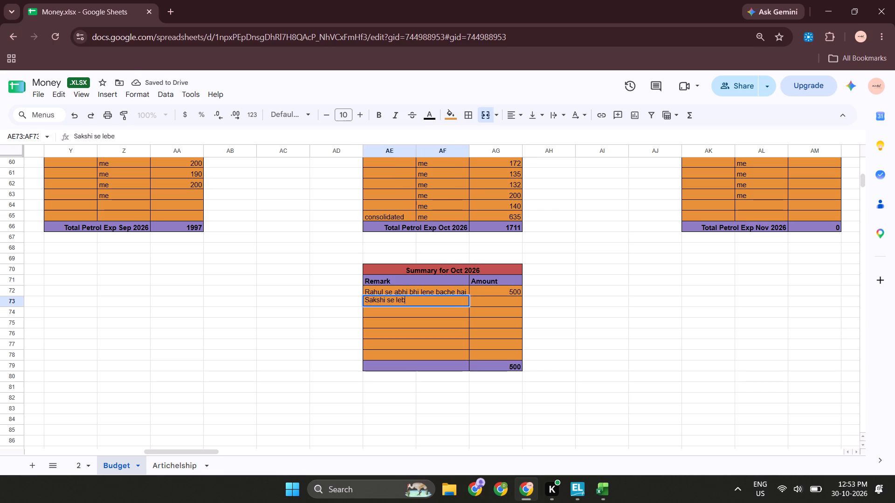
pyautogui.press('BackSpace')
pyautogui.write('be')
pyautogui.press('space')
pyautogui.press('BackSpace')
pyautogui.press('BackSpace')
pyautogui.press('BackSpace')
pyautogui.write('ne hai')
pyautogui.press('space')
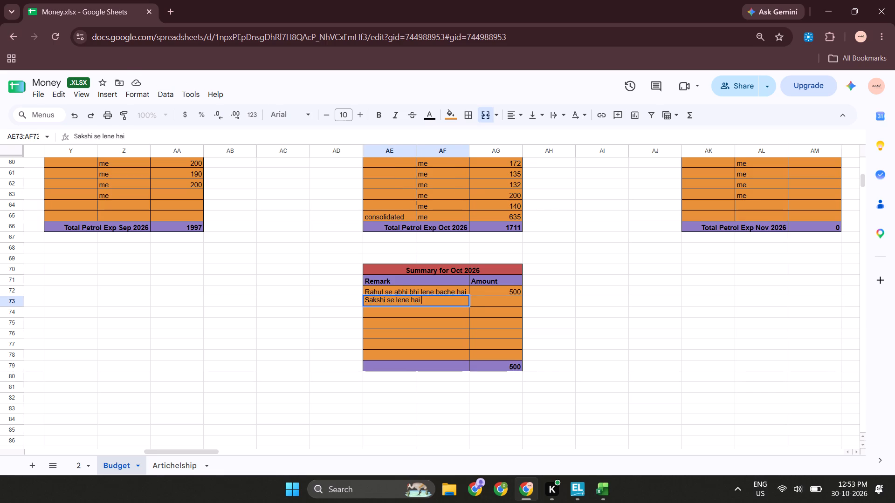
pyautogui.press('Return')
pyautogui.press('0')
pyautogui.press('Right')
pyautogui.press('Up')
pyautogui.write('650')
pyautogui.press('Return')
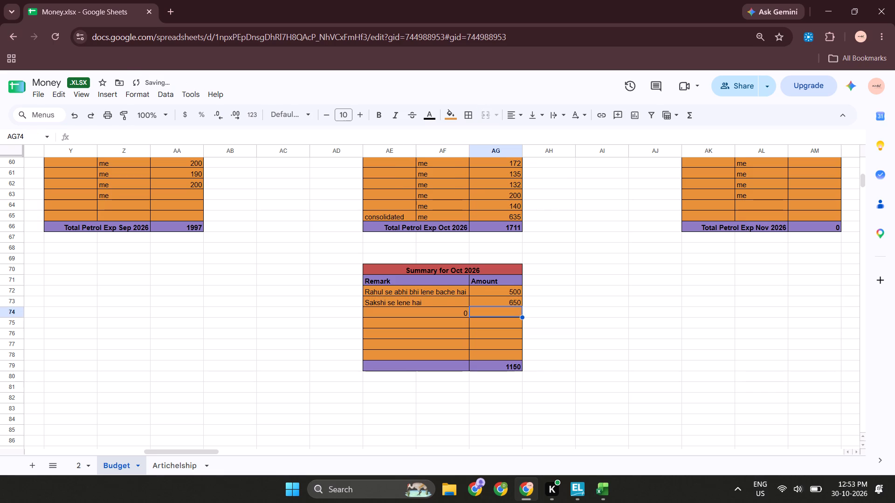
# Replace the stray 0 in row 74 with the remark "Harshit ko dene hai 735 kurte kai" and enter -735 as its amount.
pyautogui.press('Up')
pyautogui.press('Left')
pyautogui.press('Down')
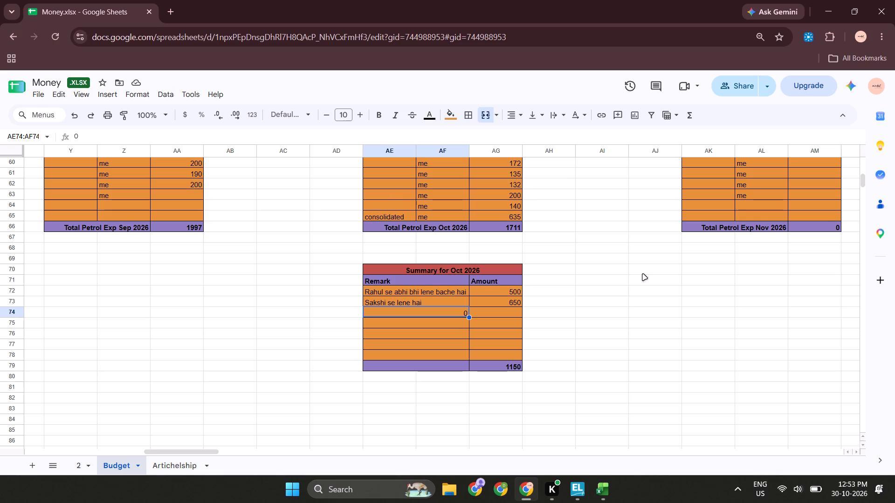
pyautogui.press('Left')
pyautogui.press('Up')
pyautogui.press('Right')
pyautogui.press('Down')
pyautogui.write('Harshit jo')
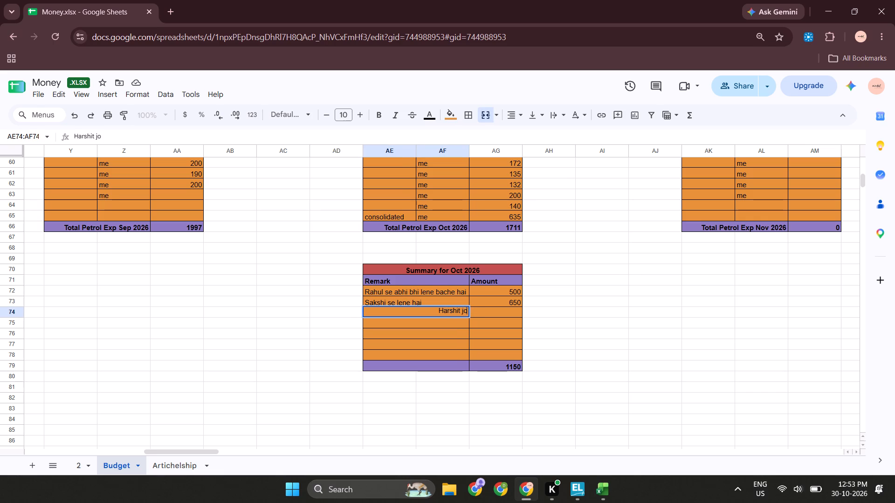
pyautogui.press('BackSpace')
pyautogui.press('BackSpace')
pyautogui.press('j')
pyautogui.press('BackSpace')
pyautogui.write('ko dene hai')
pyautogui.press('space')
pyautogui.write('735 kurte kai')
pyautogui.press('Return')
pyautogui.press('Up')
pyautogui.press('Right')
pyautogui.write('-735')
pyautogui.press('Return')
# Enter the remark "Kaju ko dene hai liye thee jo kyuki khtm hogye thee pese" in summary row 75.
pyautogui.press('Left')
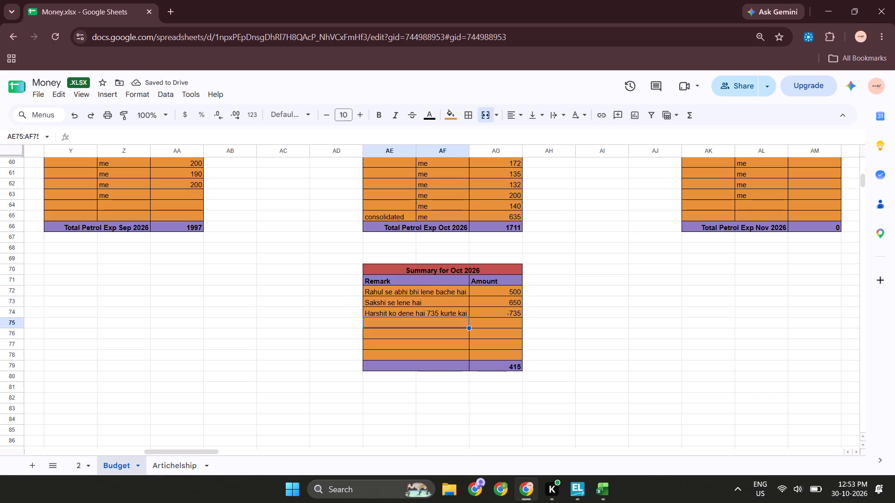
pyautogui.write('Kaju ko dene hai')
pyautogui.press('space')
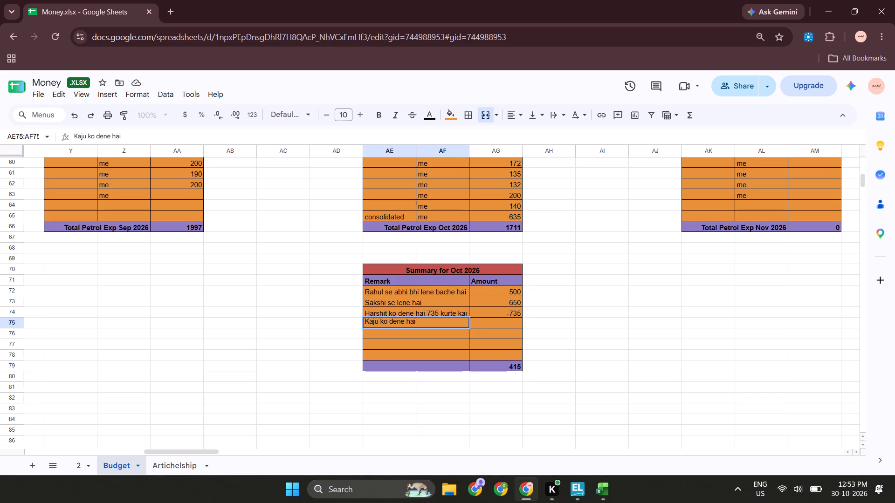
pyautogui.write('liy e')
pyautogui.press('BackSpace')
pyautogui.press('BackSpace')
pyautogui.write('e thee jo')
pyautogui.press('space')
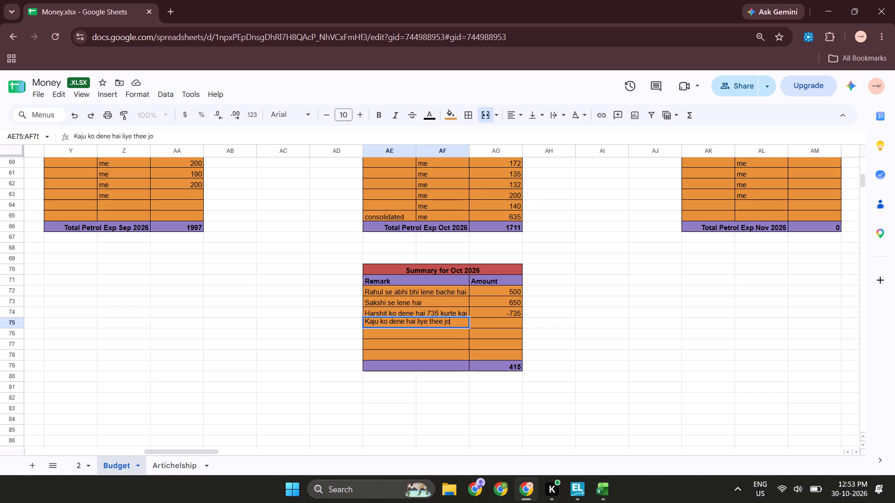
pyautogui.write('normal')
pyautogui.press('space')
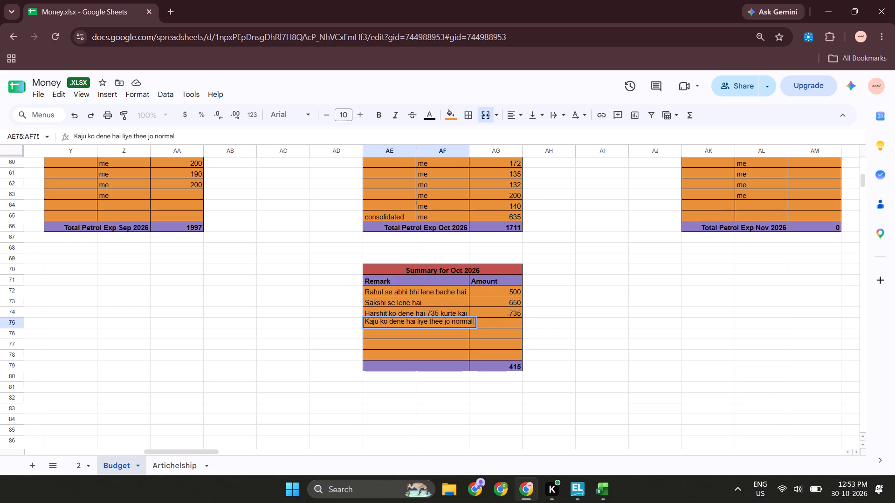
pyautogui.press('BackSpace')
pyautogui.press('BackSpace')
pyautogui.press('BackSpace')
pyautogui.press('BackSpace')
pyautogui.press('BackSpace')
pyautogui.press('BackSpace')
pyautogui.press('BackSpace')
pyautogui.write('kyuki khtm hi')
pyautogui.press('BackSpace')
pyautogui.write('ogye thee pese')
pyautogui.press('Return')
# Enter the amount for the Kaju remark in AG75 as a negative, -1100.
pyautogui.press('Up')
pyautogui.press('Right')
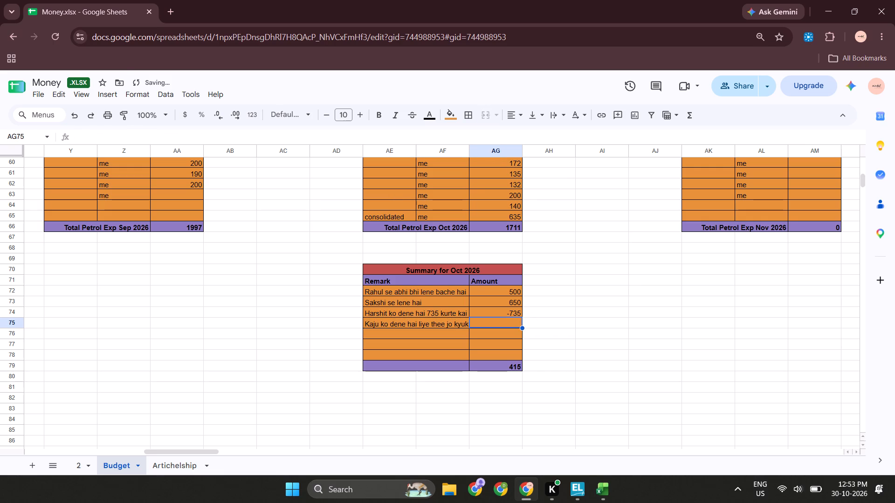
pyautogui.write('1100')
pyautogui.press('Return')
pyautogui.press('Down')
pyautogui.press('Right')
pyautogui.press('Up')
pyautogui.press('Up')
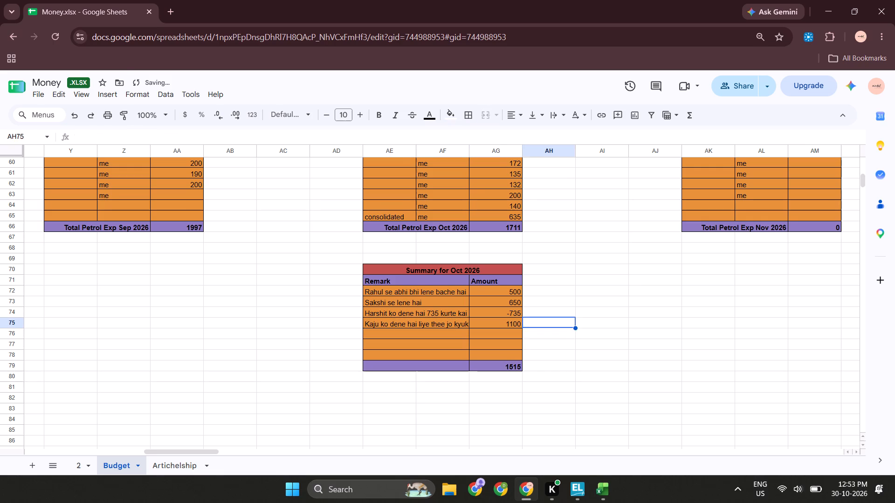
pyautogui.press('Left')
pyautogui.write('-1100')
pyautogui.press('Return')
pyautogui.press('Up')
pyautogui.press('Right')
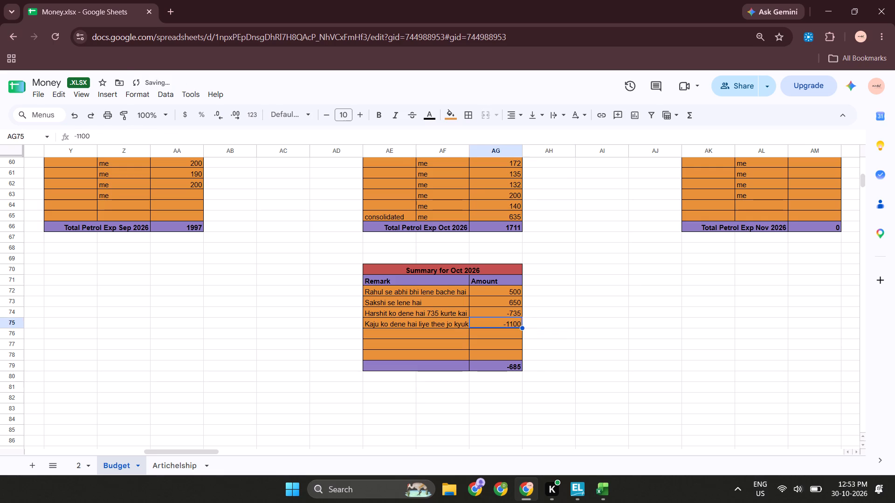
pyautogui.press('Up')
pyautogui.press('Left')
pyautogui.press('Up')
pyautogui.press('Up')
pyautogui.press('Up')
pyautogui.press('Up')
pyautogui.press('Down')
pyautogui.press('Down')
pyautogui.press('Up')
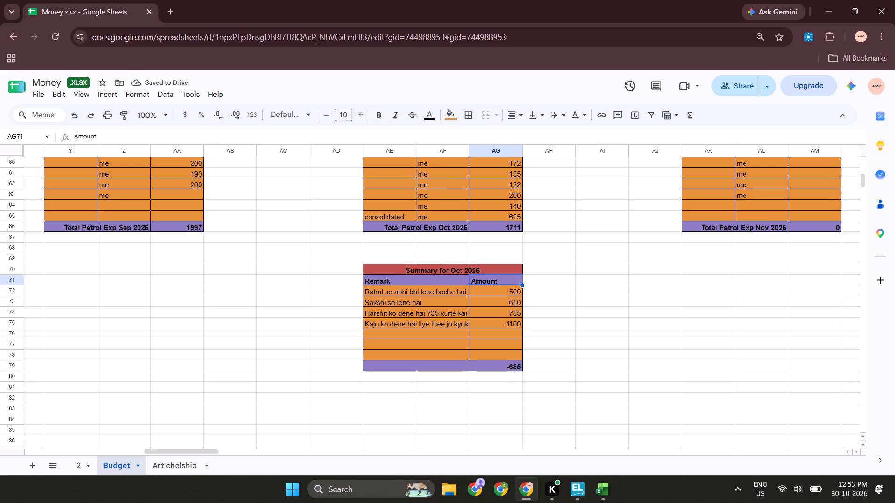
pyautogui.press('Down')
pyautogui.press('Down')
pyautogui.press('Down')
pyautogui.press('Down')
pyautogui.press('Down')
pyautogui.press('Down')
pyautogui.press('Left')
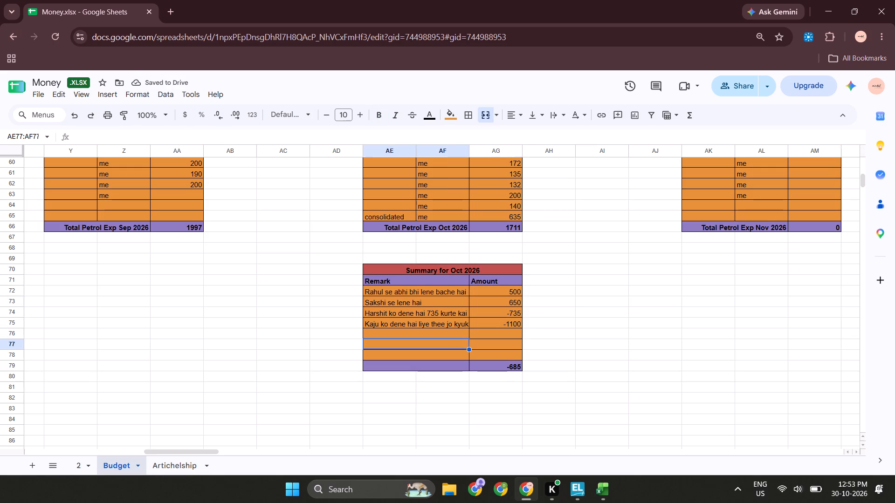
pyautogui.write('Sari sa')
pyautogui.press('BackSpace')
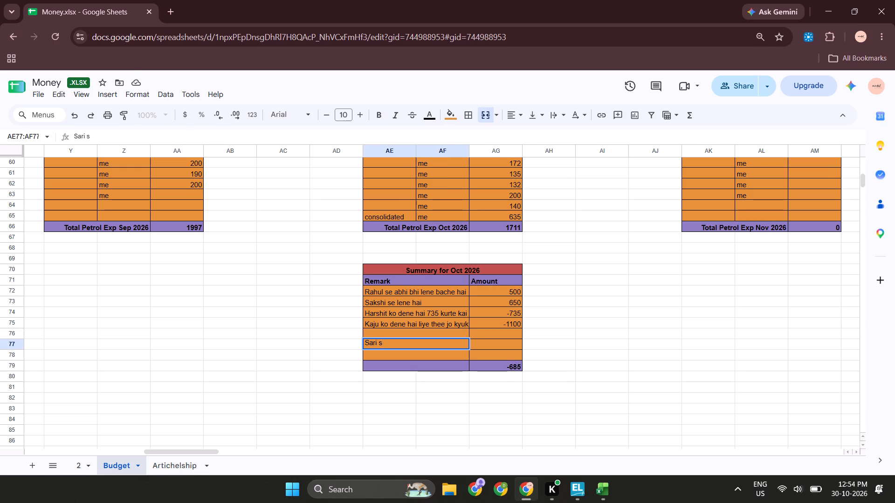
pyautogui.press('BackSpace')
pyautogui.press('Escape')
# Copy the four summary entries in AE72:AG75 and paste them starting at AE74.
pyautogui.press('Up')
pyautogui.press('Up')
pyautogui.press('Up')
pyautogui.press('Up')
pyautogui.press('Up')
pyautogui.hotkey('shift', 'Down')
pyautogui.hotkey('shift', 'Down')
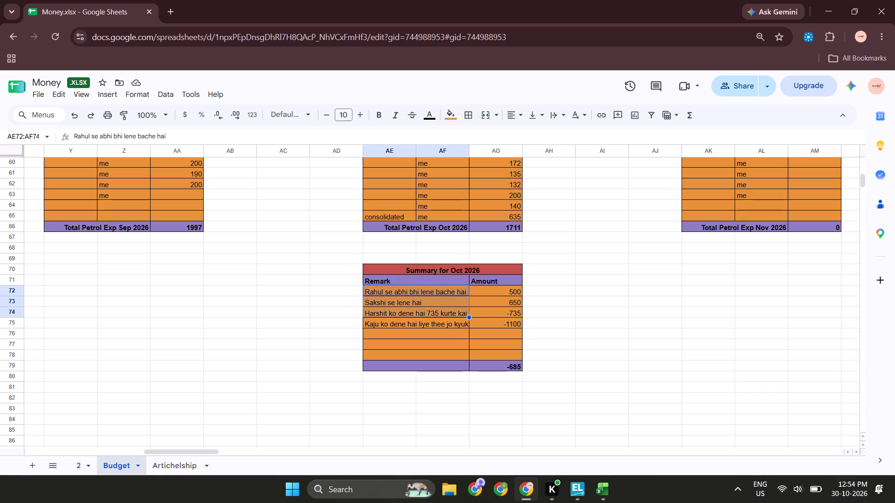
pyautogui.hotkey('shift', 'Down')
pyautogui.hotkey('shift', 'Right')
pyautogui.hotkey('ctrl', 'c')
pyautogui.press('Down')
pyautogui.press('Down')
pyautogui.hotkey('ctrl', 'v')
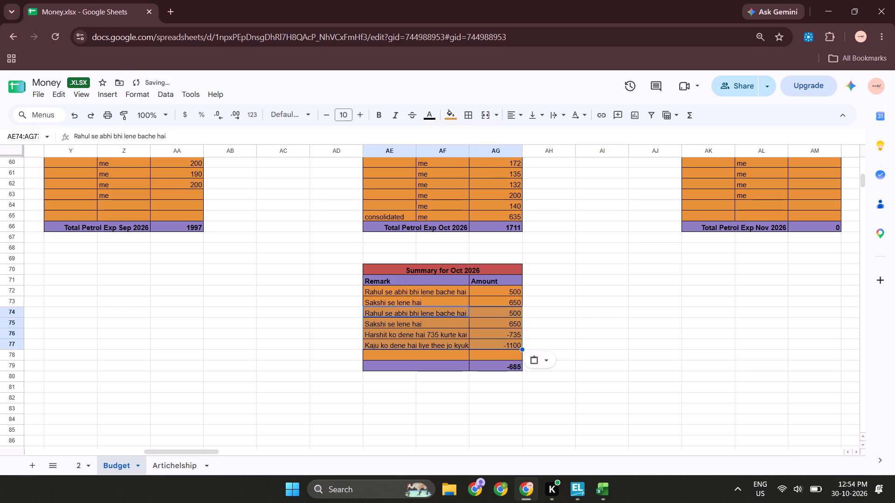
# Clear the duplicated remarks and amounts from summary rows 72 and 73.
pyautogui.press('Up')
pyautogui.press('Up')
pyautogui.hotkey('shift', 'Right')
pyautogui.hotkey('shift', 'Down')
pyautogui.press('Delete')
# Enter "MOST EXPENSIVE MONTH" as the remark in the emptied first summary row, AE72.
pyautogui.press('Left')
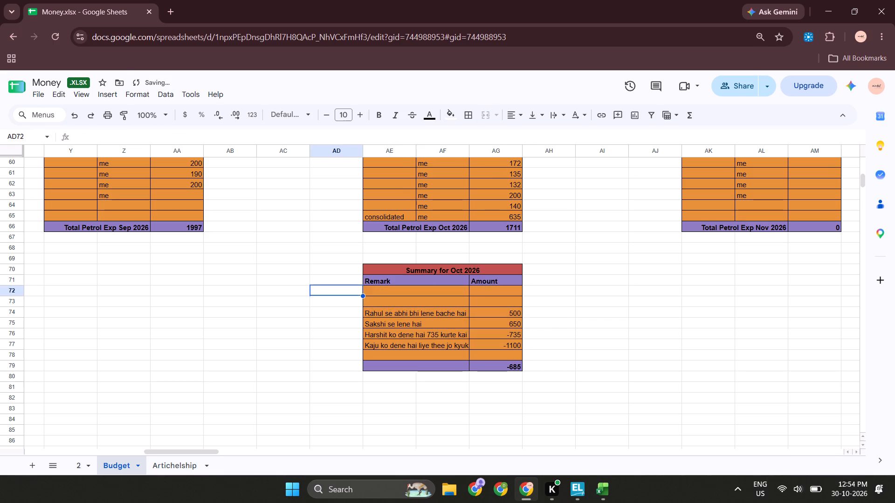
pyautogui.press('Right')
pyautogui.write('Sarri')
pyautogui.press('space')
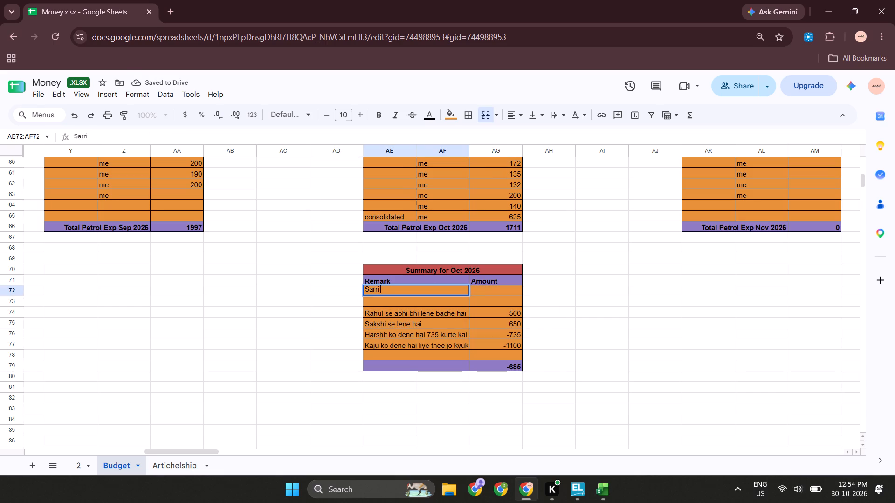
pyautogui.press('BackSpace')
pyautogui.press('BackSpace')
pyautogui.press('BackSpace')
pyautogui.press('BackSpace')
pyautogui.press('BackSpace')
pyautogui.press('BackSpace')
pyautogui.press('BackSpace')
pyautogui.press('BackSpace')
pyautogui.press('BackSpace')
pyautogui.press('BackSpace')
pyautogui.press('BackSpace')
pyautogui.write('MOst')
pyautogui.press('space')
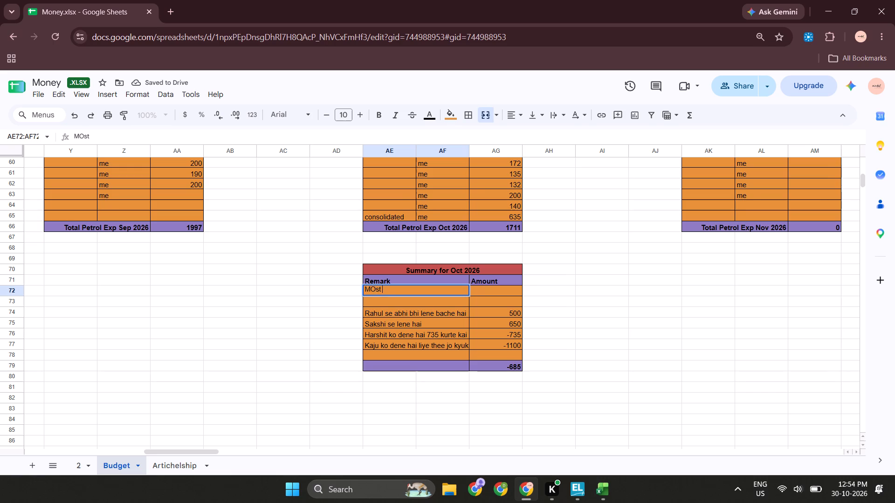
pyautogui.press('BackSpace')
pyautogui.press('BackSpace')
pyautogui.press('BackSpace')
pyautogui.press('BackSpace')
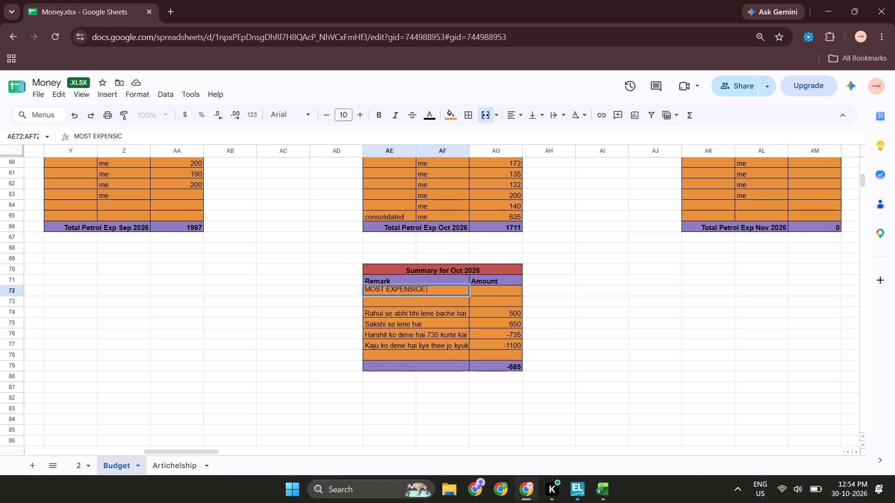
pyautogui.press('BackSpace')
pyautogui.press('BackSpace')
pyautogui.press('BackSpace')
pyautogui.write('VE MON')
pyautogui.write('TH')
pyautogui.press('space')
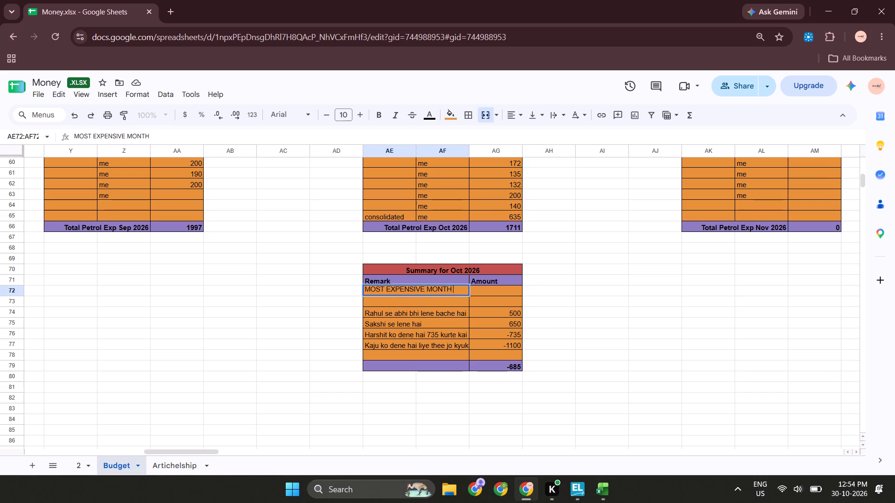
pyautogui.press('Return')
pyautogui.write('SA')
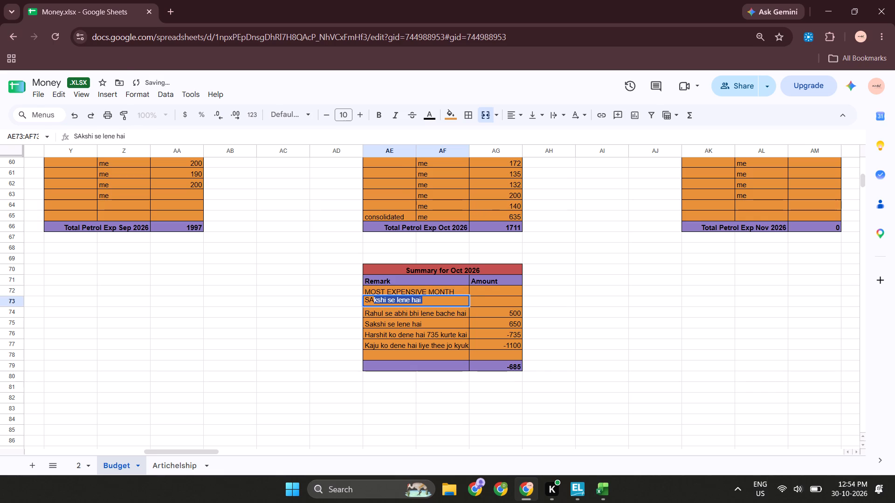
pyautogui.press('Escape')
# Extend the AE72 remark to read "MOST EXPENSIVE MONTH sari saving sab udd gya".
pyautogui.press('Up')
pyautogui.press('Return')
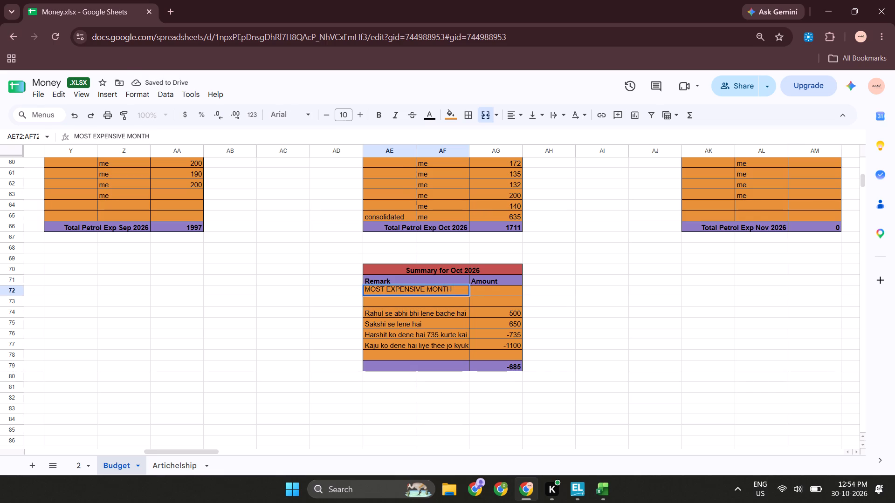
pyautogui.write('saree')
pyautogui.press('space')
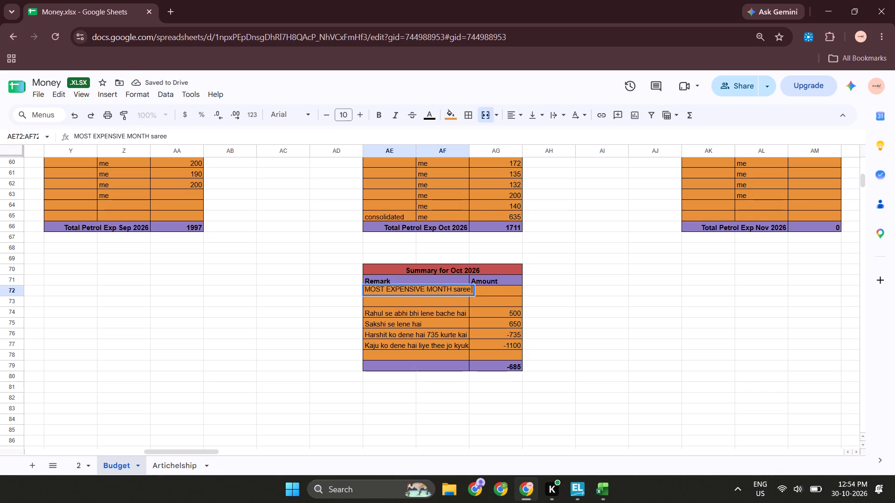
pyautogui.press('BackSpace')
pyautogui.press('BackSpace')
pyautogui.write('i')
pyautogui.press('space')
pyautogui.press('BackSpace')
pyautogui.press('BackSpace')
pyautogui.press('BackSpace')
pyautogui.write('i saving sab i')
pyautogui.press('BackSpace')
pyautogui.write('udd gya')
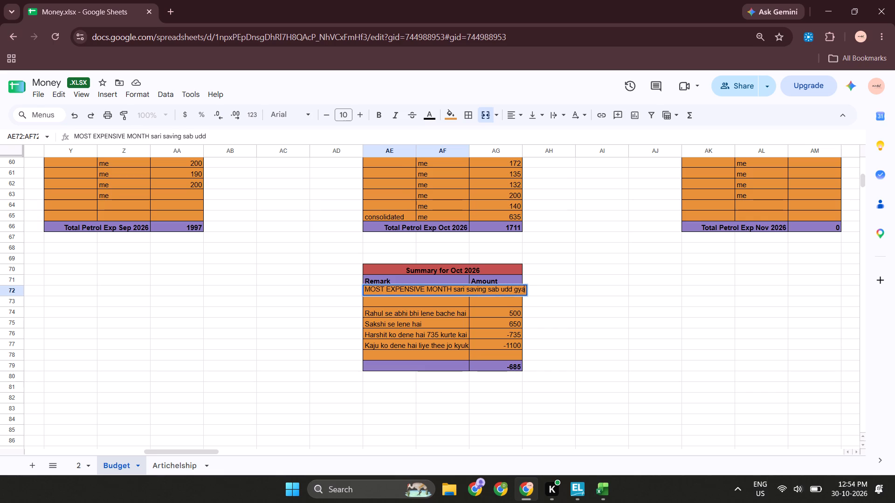
pyautogui.press('space')
pyautogui.press('Return')
# Label the October summary's total row in AE79 as "Net Asset/Liabilty)".
pyautogui.press('Up')
pyautogui.press('Down')
pyautogui.press('Down')
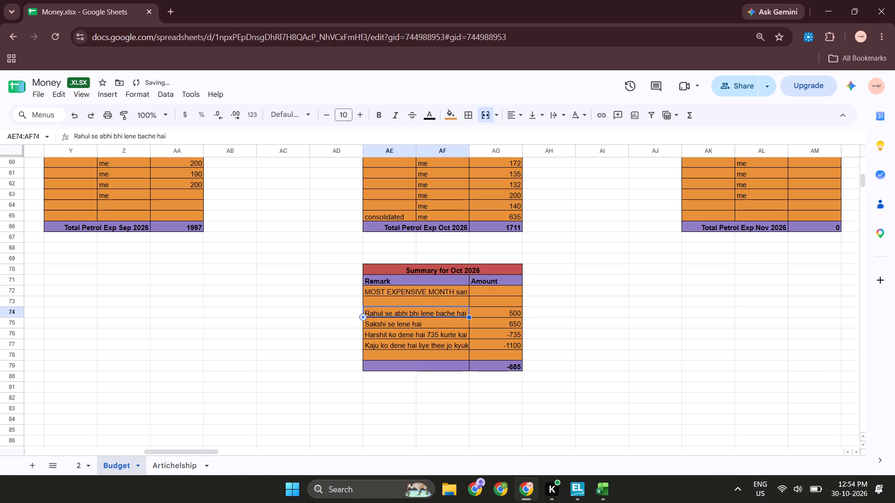
pyautogui.press('Right')
pyautogui.press('Down')
pyautogui.press('Down')
pyautogui.press('Down')
pyautogui.press('Down')
pyautogui.press('Down')
pyautogui.press('Left')
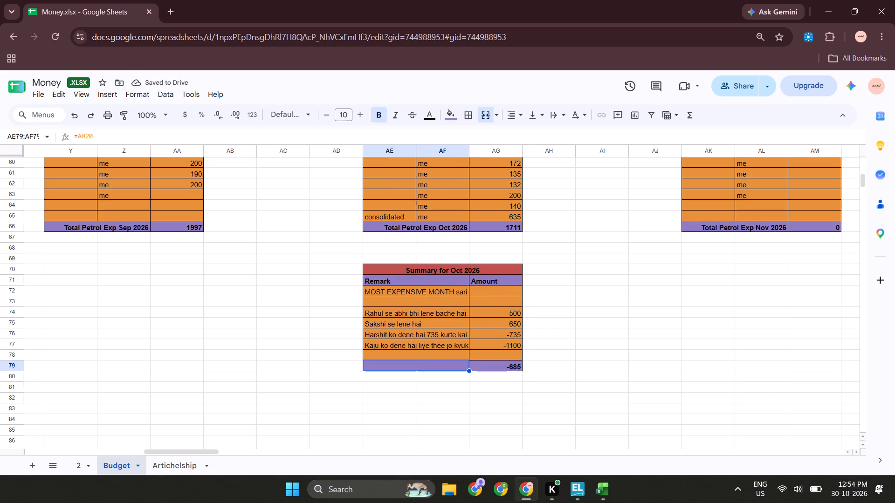
pyautogui.write('Net')
pyautogui.press('space')
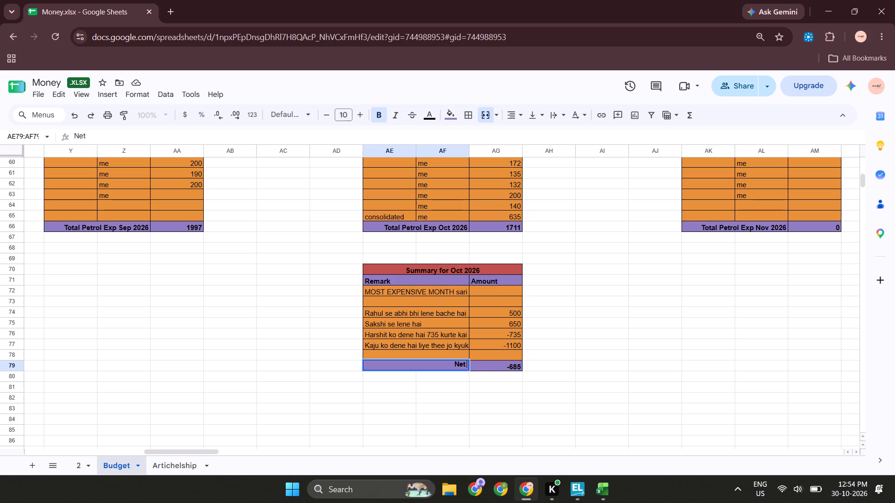
pyautogui.write('Asset')
pyautogui.write('/L')
pyautogui.write('iabilyt')
pyautogui.press('BackSpace')
pyautogui.press('BackSpace')
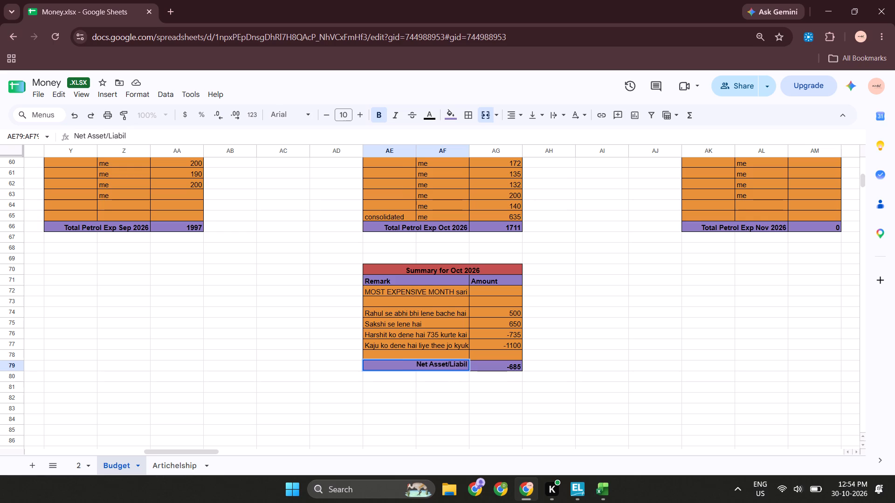
pyautogui.write('ty')
pyautogui.hotkey('shift', ')')
pyautogui.press('Left')
pyautogui.press('Left')
pyautogui.press('Right')
pyautogui.press('Right')
# Add the opening bracket and spacing to the AE79 label so it reads "Net Asset / (Liabilty)".
pyautogui.press('Return')
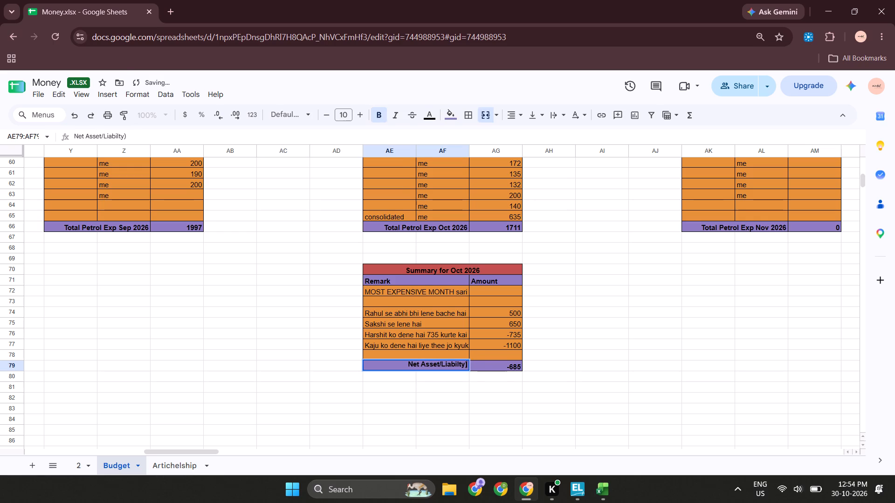
pyautogui.press('Left')
pyautogui.press('Left')
pyautogui.press('Left')
pyautogui.press('Left')
pyautogui.press('Left')
pyautogui.press('Left')
pyautogui.press('Left')
pyautogui.press('Left')
pyautogui.press('Left')
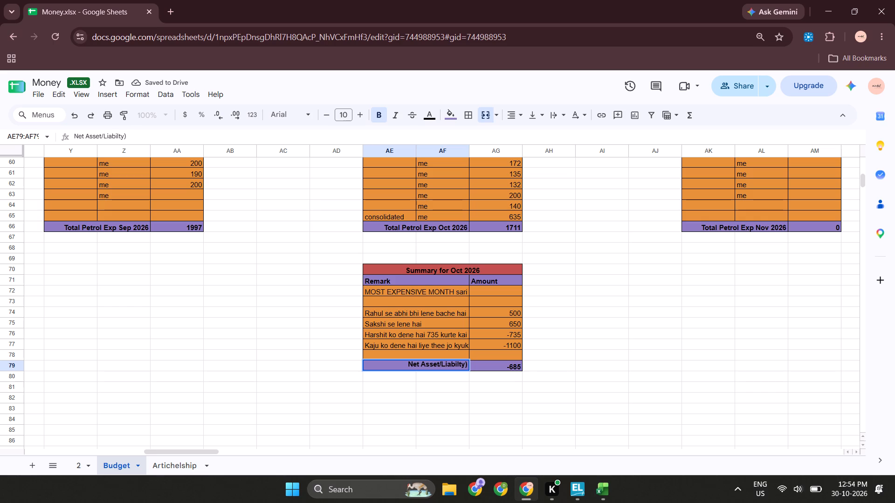
pyautogui.hotkey('shift', '(')
pyautogui.press('Left')
pyautogui.press('space')
pyautogui.press('Left')
pyautogui.press('Left')
pyautogui.press('space')
pyautogui.press('Return')
pyautogui.press('Up')
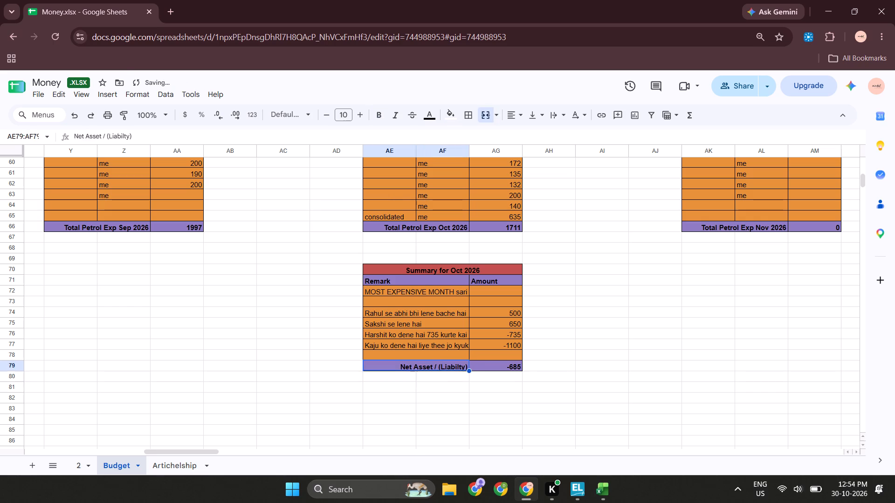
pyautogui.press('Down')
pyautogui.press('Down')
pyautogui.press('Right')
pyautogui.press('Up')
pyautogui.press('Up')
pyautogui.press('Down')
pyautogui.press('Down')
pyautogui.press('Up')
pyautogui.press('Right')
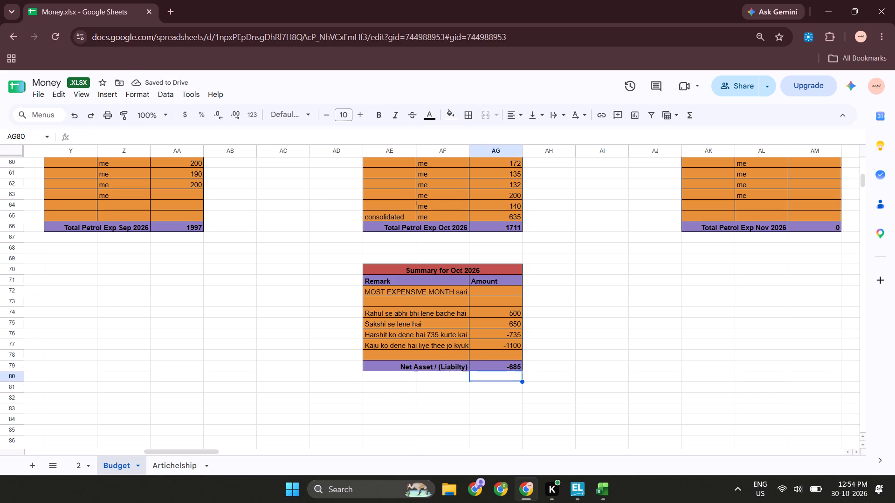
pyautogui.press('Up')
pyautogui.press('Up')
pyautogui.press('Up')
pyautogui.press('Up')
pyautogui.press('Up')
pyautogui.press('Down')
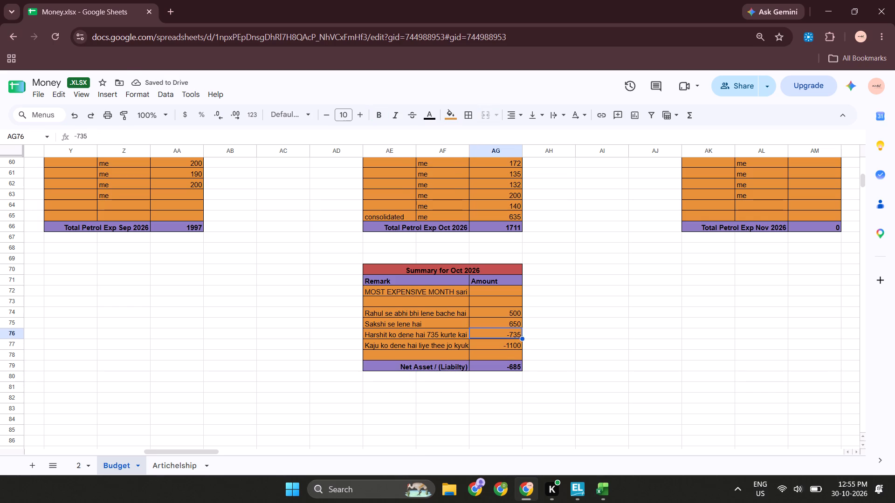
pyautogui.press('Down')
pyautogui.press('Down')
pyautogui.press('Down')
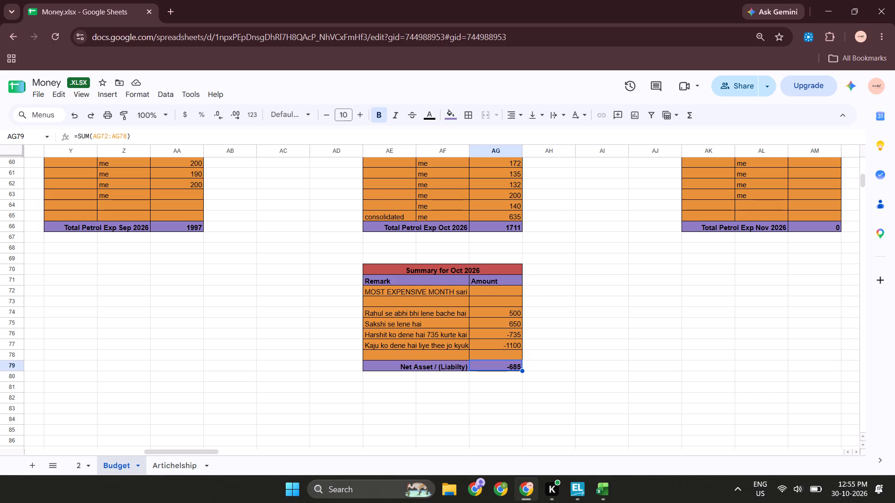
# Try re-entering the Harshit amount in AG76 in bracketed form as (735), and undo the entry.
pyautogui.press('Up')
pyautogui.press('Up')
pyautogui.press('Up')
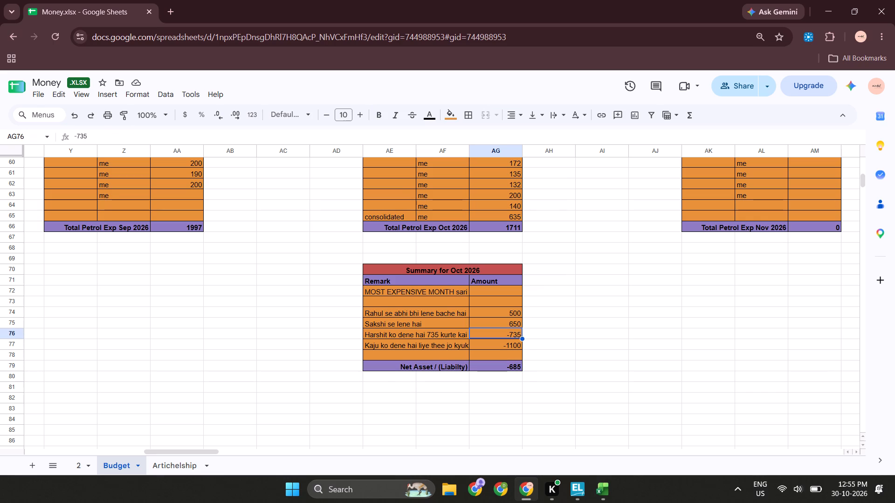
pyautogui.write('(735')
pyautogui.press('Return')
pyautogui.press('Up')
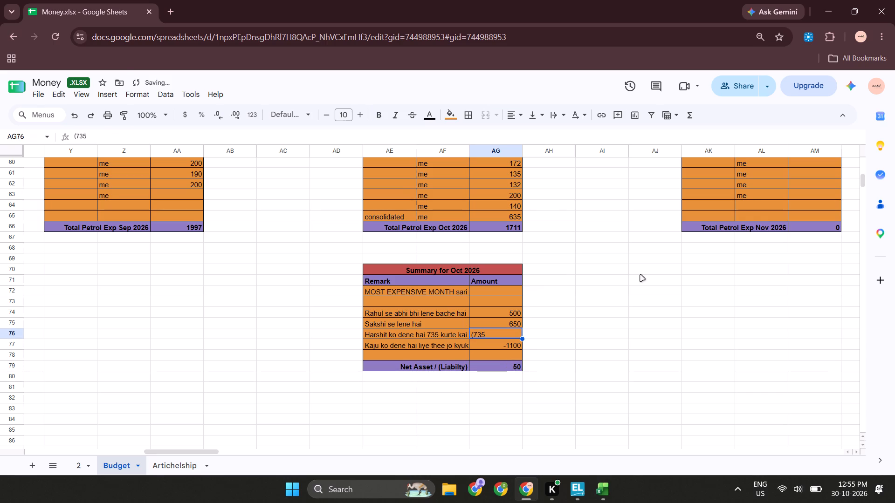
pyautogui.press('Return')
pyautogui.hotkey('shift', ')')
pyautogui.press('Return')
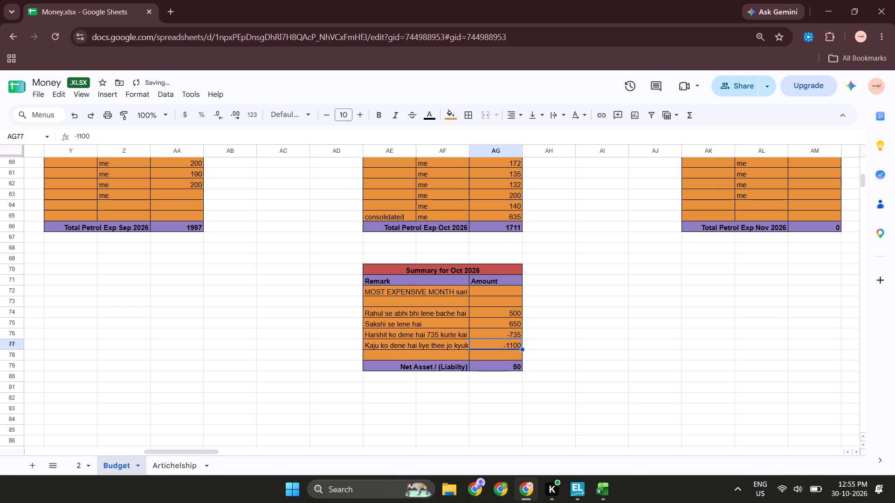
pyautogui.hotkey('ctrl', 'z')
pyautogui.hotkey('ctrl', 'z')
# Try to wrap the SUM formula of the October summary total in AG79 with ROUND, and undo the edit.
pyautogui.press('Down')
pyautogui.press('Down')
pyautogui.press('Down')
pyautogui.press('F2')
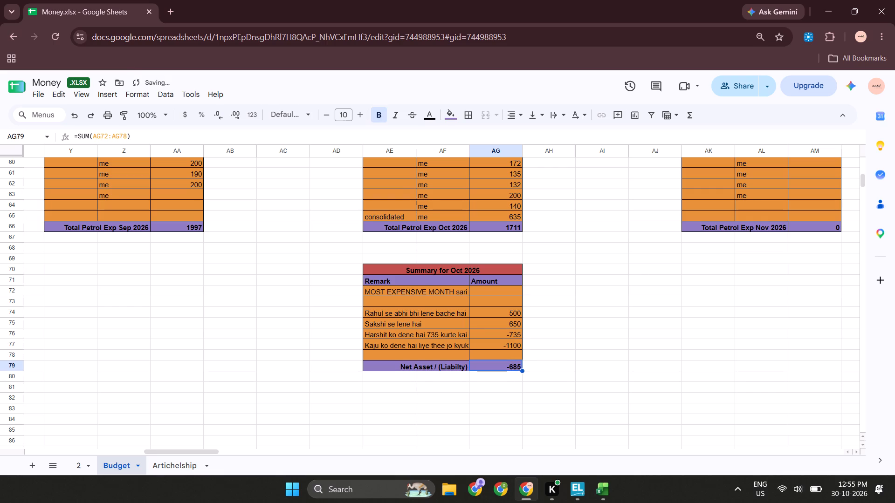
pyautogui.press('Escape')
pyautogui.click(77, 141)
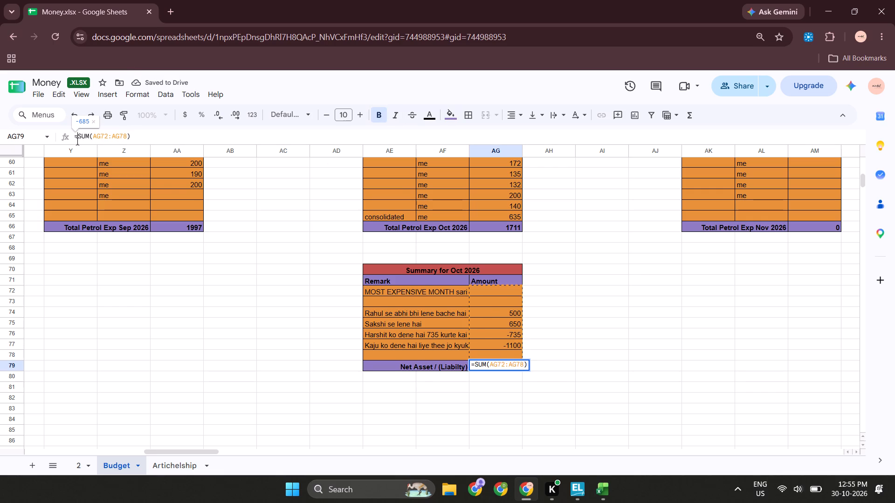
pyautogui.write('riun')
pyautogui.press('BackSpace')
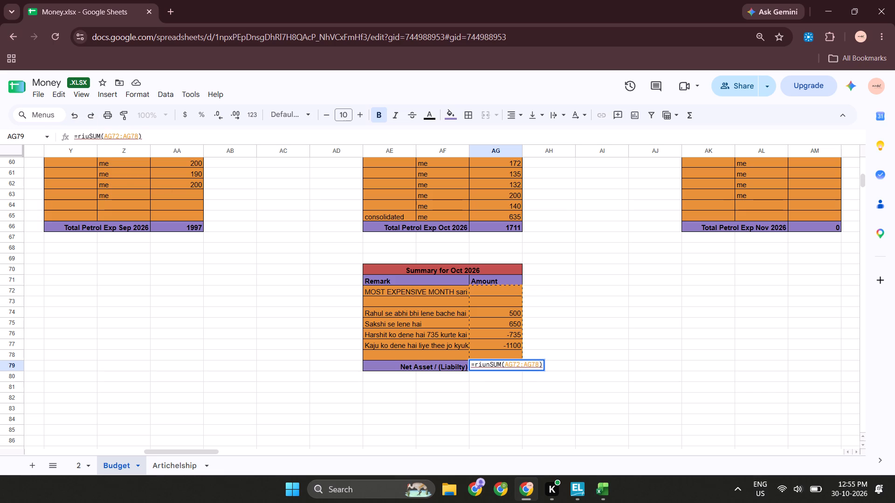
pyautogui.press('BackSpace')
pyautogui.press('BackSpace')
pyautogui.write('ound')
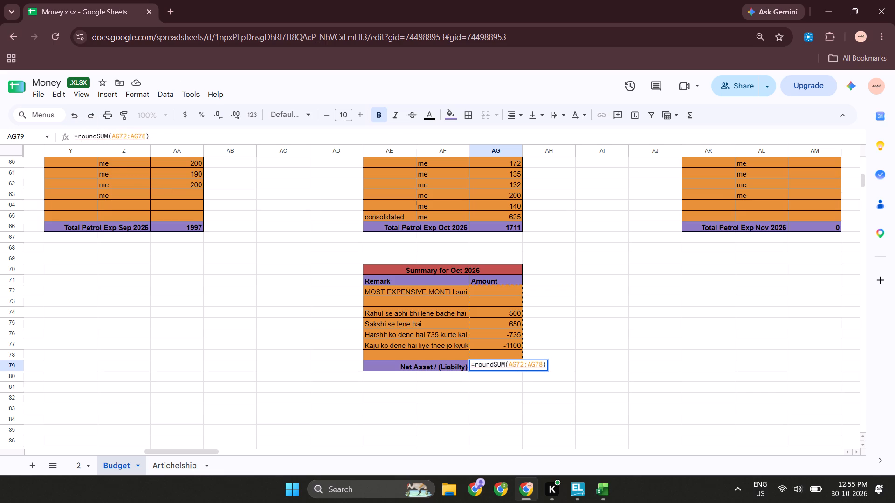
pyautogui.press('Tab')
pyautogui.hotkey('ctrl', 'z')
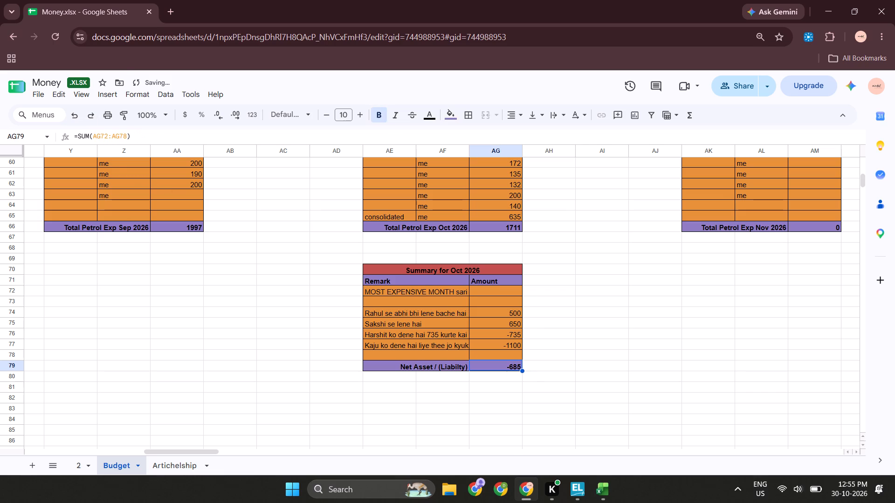
# Copy the whole October 2026 summary table AE70:AG79 and paste it at AK70 under the November block.
pyautogui.press('Down')
pyautogui.press('Right')
pyautogui.press('Left')
pyautogui.press('Up')
pyautogui.press('Up')
pyautogui.press('Up')
pyautogui.press('Up')
pyautogui.press('Left')
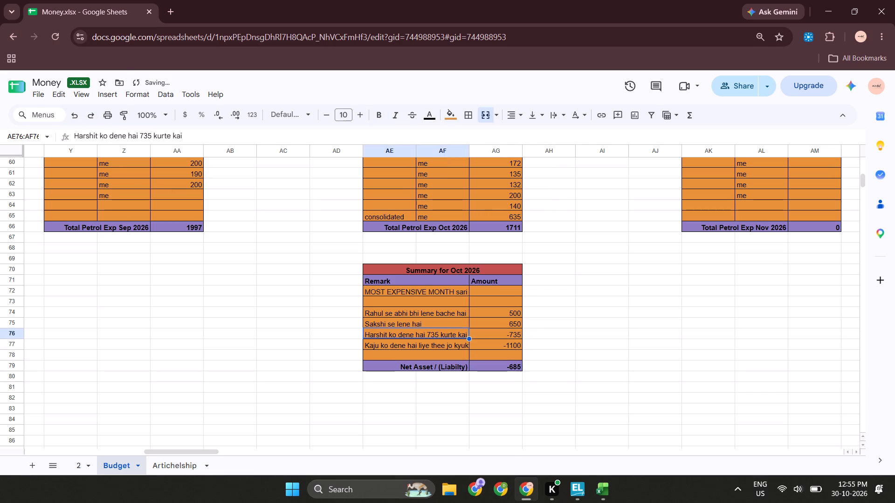
pyautogui.press('Up')
pyautogui.press('Up')
pyautogui.press('Up')
pyautogui.press('Up')
pyautogui.press('Up')
pyautogui.press('Up')
pyautogui.hotkey('shift', 'Down')
pyautogui.hotkey('shift', 'Down')
pyautogui.hotkey('shift', 'Down')
pyautogui.hotkey('shift', 'Down')
pyautogui.hotkey('shift', 'Down')
pyautogui.hotkey('shift', 'Down')
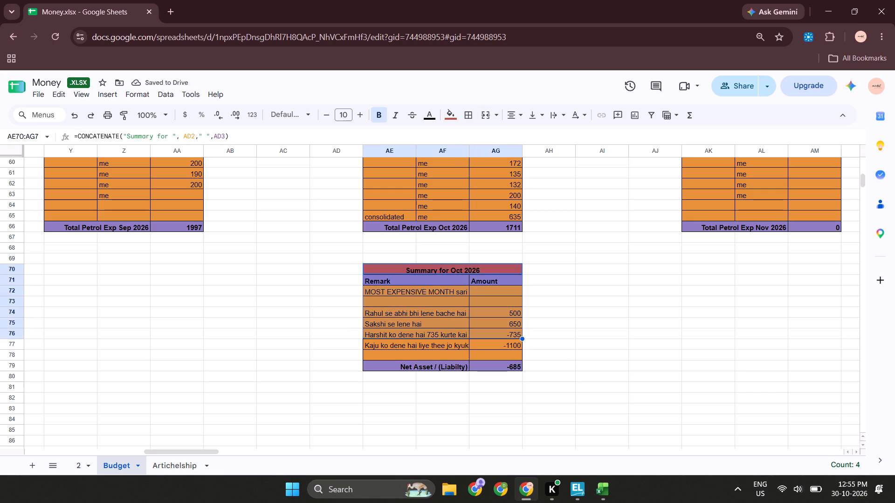
pyautogui.hotkey('shift', 'Down')
pyautogui.hotkey('shift', 'Down')
pyautogui.hotkey('shift', 'Down')
pyautogui.hotkey('ctrl', 'c')
pyautogui.press('Right')
pyautogui.press('Right')
pyautogui.press('Right')
pyautogui.press('Right')
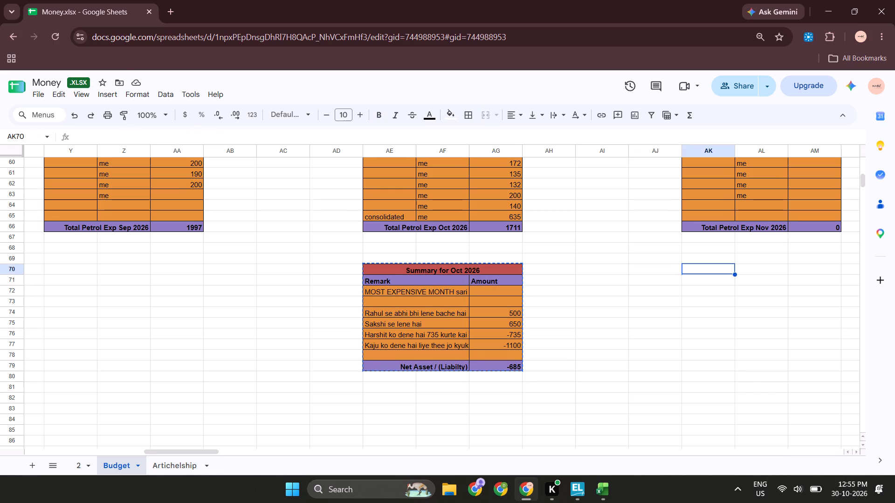
pyautogui.hotkey('ctrl', 'v')
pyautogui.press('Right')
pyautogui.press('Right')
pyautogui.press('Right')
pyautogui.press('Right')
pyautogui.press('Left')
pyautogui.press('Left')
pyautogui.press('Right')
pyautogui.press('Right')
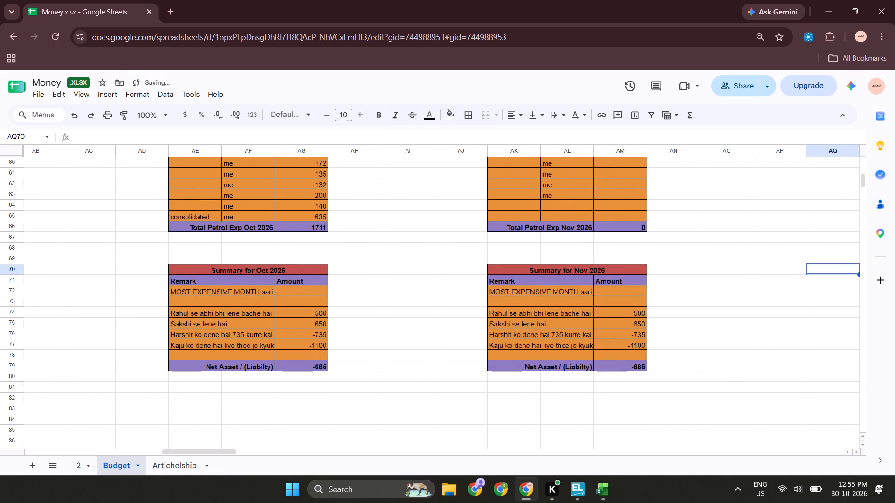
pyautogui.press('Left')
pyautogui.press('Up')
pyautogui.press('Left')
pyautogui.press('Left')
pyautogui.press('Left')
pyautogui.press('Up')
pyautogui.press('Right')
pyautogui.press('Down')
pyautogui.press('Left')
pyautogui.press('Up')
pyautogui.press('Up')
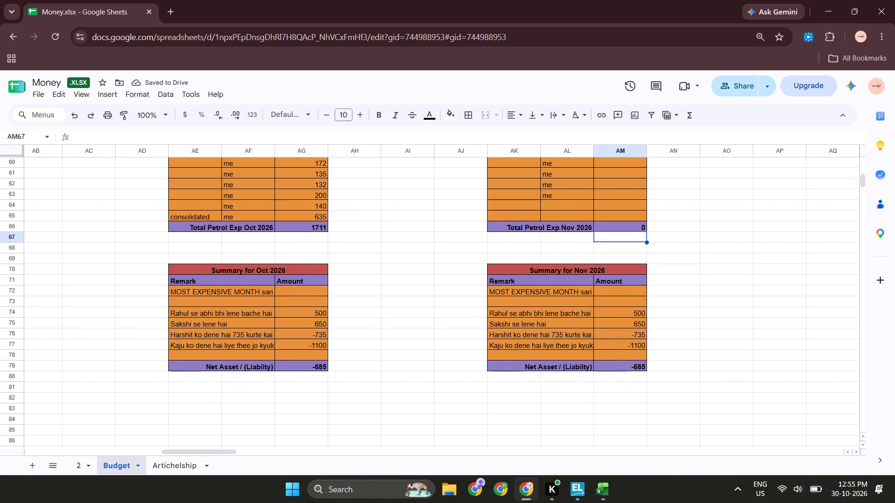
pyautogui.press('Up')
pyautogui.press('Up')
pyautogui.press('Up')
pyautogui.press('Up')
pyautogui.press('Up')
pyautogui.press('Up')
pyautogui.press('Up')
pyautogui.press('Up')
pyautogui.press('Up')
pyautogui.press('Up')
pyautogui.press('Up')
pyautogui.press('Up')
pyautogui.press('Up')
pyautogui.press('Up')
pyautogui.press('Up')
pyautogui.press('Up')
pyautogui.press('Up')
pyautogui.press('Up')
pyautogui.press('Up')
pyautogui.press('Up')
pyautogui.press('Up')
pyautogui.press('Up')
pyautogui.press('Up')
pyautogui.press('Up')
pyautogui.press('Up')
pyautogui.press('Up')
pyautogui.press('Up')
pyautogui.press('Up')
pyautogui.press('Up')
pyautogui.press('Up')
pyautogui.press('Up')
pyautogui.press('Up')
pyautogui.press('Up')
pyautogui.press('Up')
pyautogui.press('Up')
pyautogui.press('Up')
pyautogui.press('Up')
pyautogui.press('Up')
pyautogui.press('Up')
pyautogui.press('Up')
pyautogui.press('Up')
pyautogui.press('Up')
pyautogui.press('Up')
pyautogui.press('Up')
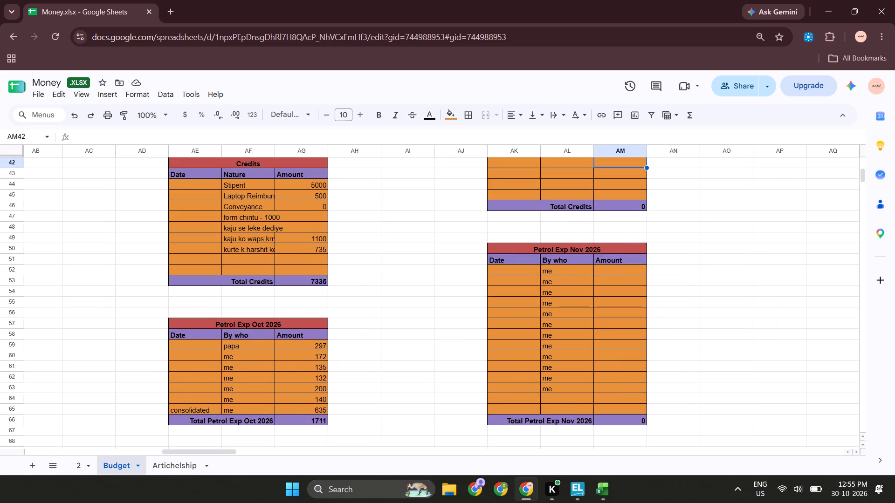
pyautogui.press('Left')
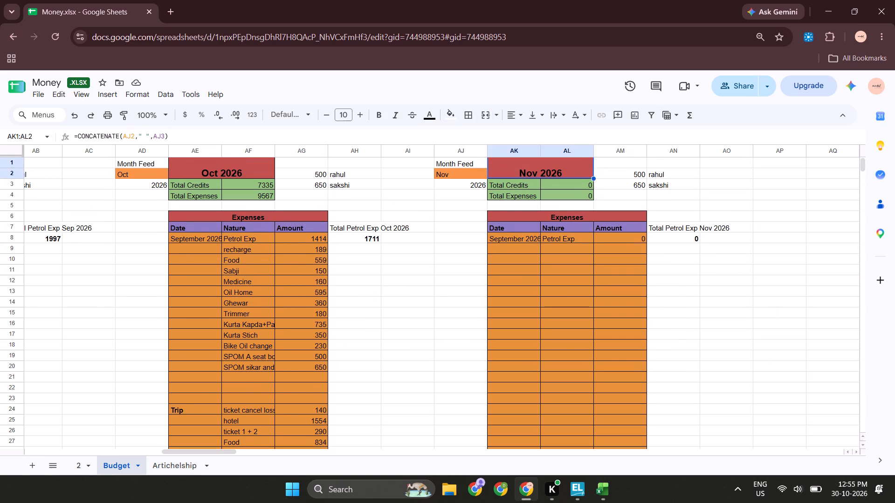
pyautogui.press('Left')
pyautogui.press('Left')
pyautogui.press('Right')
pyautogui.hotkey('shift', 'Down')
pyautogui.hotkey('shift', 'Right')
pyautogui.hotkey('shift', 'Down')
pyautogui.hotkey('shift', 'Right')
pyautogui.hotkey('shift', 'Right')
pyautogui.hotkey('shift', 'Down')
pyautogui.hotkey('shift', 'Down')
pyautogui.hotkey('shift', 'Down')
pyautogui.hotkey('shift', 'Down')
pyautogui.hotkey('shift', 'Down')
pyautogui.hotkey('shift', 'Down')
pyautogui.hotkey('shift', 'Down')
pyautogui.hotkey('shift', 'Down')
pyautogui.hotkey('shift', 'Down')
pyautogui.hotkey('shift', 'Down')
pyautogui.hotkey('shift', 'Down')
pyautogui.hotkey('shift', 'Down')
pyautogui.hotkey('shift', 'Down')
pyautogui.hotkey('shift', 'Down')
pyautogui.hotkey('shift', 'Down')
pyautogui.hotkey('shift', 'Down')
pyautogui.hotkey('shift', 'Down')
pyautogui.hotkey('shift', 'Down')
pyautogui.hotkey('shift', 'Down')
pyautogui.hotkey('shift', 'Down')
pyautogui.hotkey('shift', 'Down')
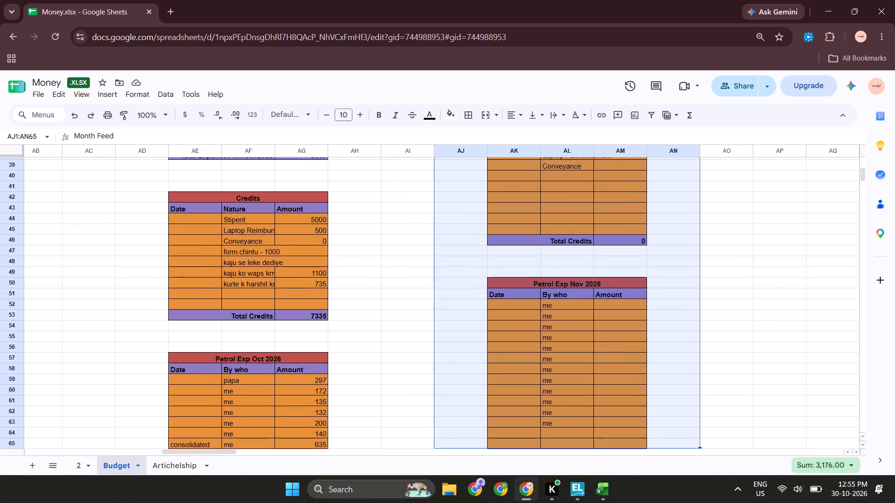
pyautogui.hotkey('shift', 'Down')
# Clear the 500 rahul and 650 sakshi entries in AM2:AN3 beside the Nov 2026 heading.
pyautogui.press('Up')
pyautogui.press('Up')
pyautogui.press('Right')
pyautogui.press('Right')
pyautogui.press('Right')
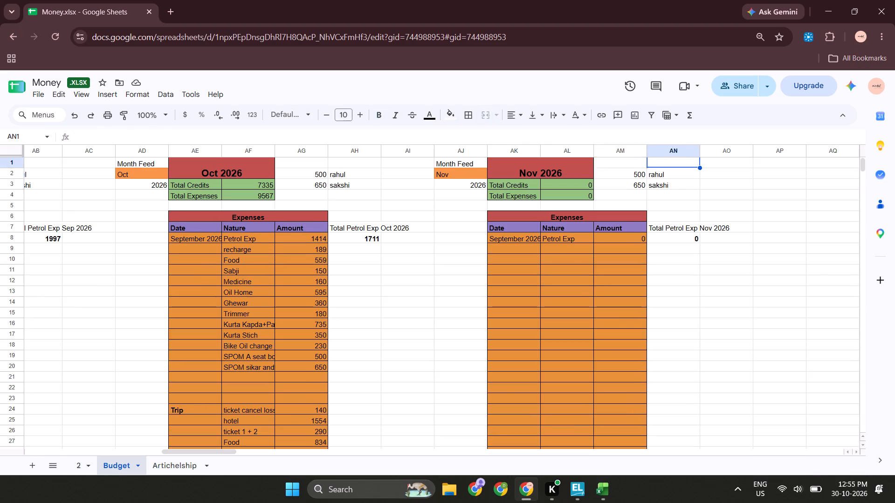
pyautogui.press('Right')
pyautogui.press('Down')
pyautogui.press('Down')
pyautogui.press('Left')
pyautogui.press('Down')
pyautogui.press('Down')
pyautogui.press('Up')
pyautogui.press('Up')
pyautogui.press('Left')
pyautogui.press('Up')
pyautogui.press('Left')
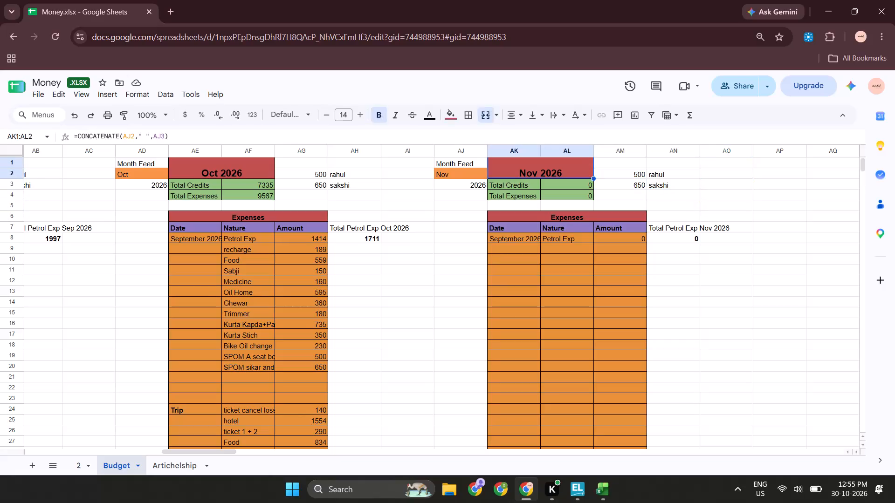
pyautogui.press('Left')
pyautogui.press('Up')
pyautogui.press('Up')
pyautogui.press('Right')
pyautogui.press('Right')
pyautogui.press('Right')
pyautogui.press('Down')
pyautogui.hotkey('shift', 'Left')
pyautogui.hotkey('shift', 'Down')
pyautogui.hotkey('shift', 'Right')
pyautogui.hotkey('shift', 'Left')
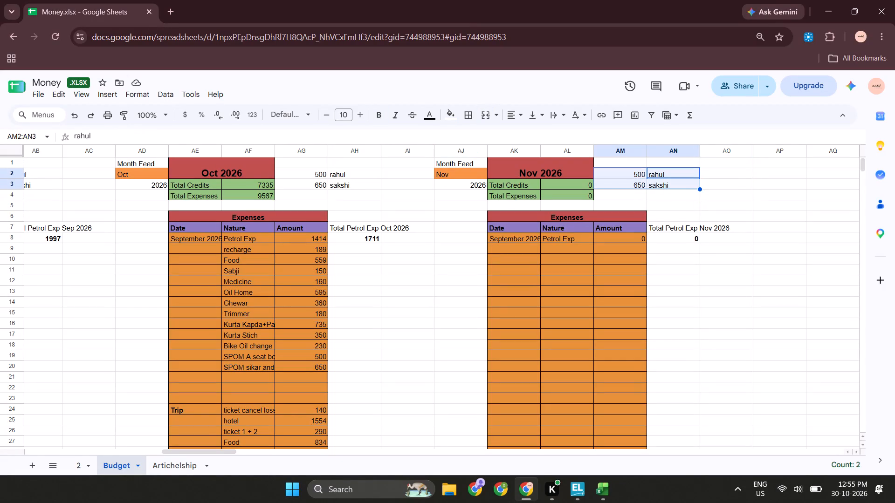
pyautogui.press('BackSpace')
pyautogui.press('BackSpace')
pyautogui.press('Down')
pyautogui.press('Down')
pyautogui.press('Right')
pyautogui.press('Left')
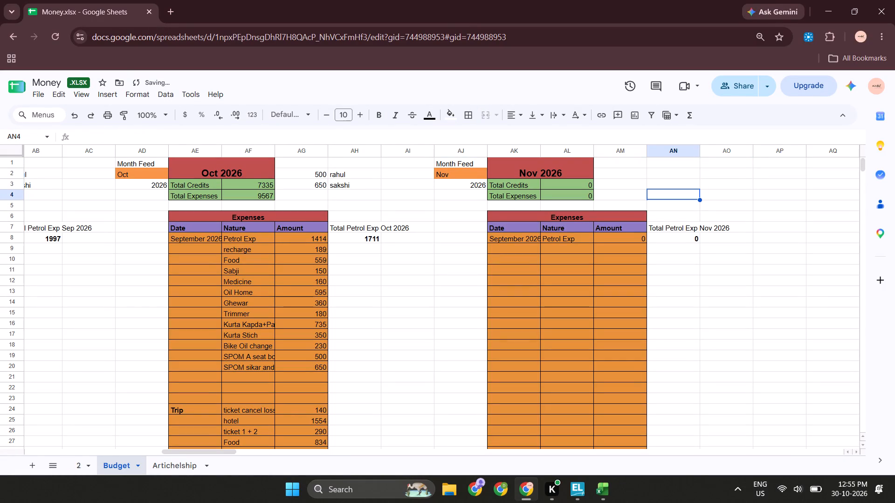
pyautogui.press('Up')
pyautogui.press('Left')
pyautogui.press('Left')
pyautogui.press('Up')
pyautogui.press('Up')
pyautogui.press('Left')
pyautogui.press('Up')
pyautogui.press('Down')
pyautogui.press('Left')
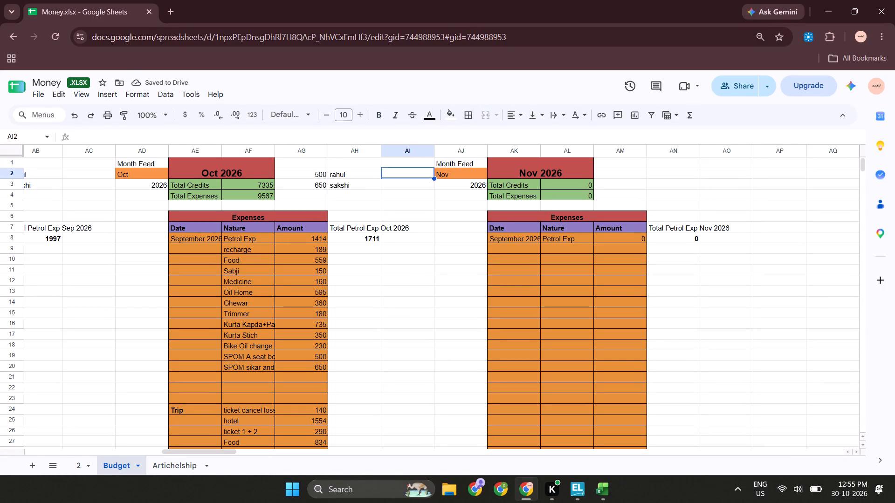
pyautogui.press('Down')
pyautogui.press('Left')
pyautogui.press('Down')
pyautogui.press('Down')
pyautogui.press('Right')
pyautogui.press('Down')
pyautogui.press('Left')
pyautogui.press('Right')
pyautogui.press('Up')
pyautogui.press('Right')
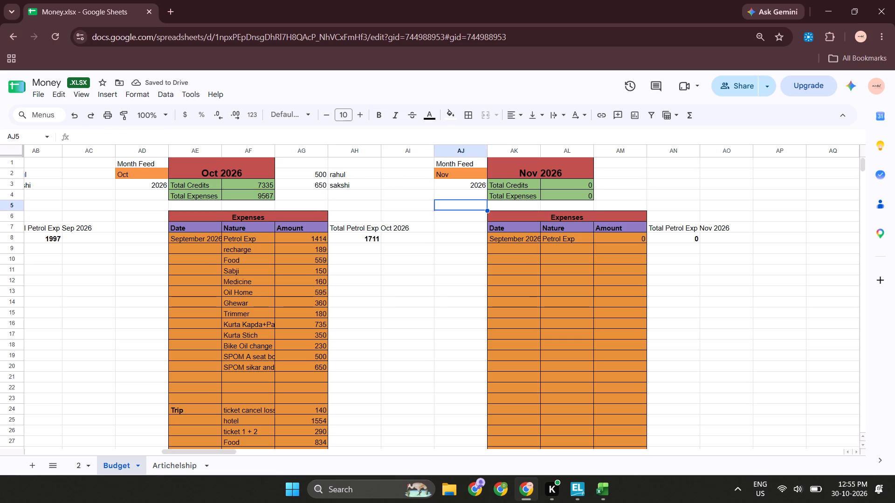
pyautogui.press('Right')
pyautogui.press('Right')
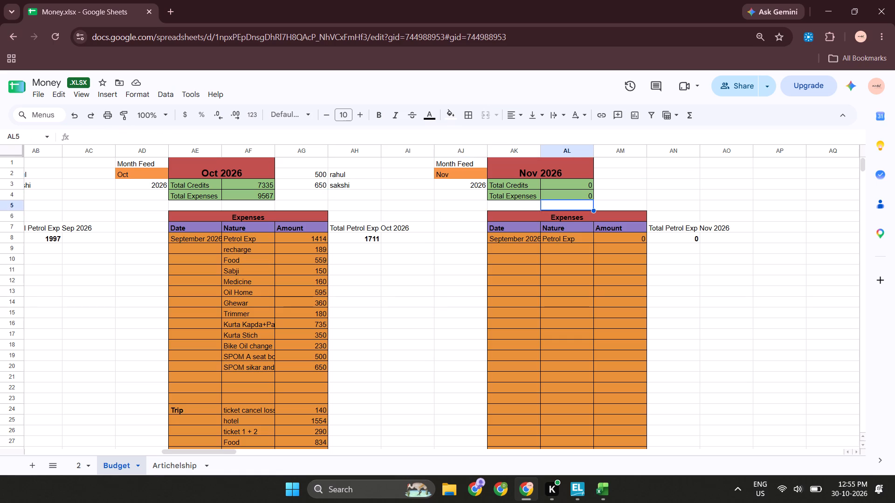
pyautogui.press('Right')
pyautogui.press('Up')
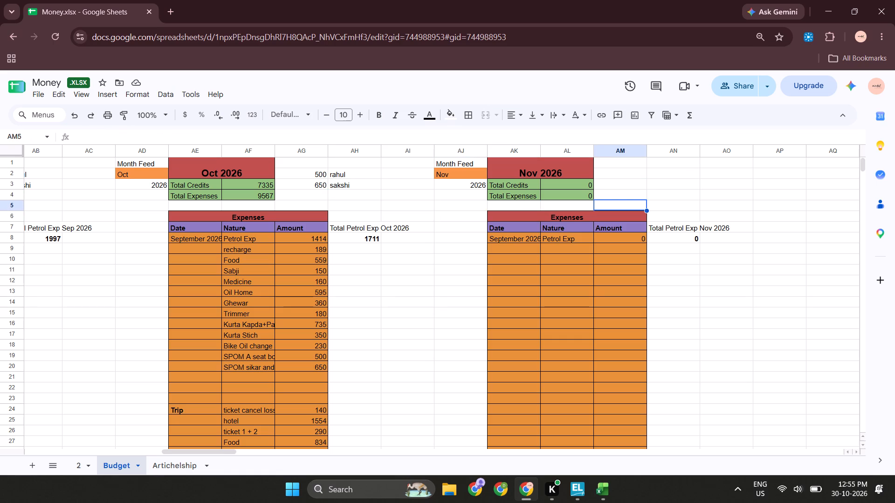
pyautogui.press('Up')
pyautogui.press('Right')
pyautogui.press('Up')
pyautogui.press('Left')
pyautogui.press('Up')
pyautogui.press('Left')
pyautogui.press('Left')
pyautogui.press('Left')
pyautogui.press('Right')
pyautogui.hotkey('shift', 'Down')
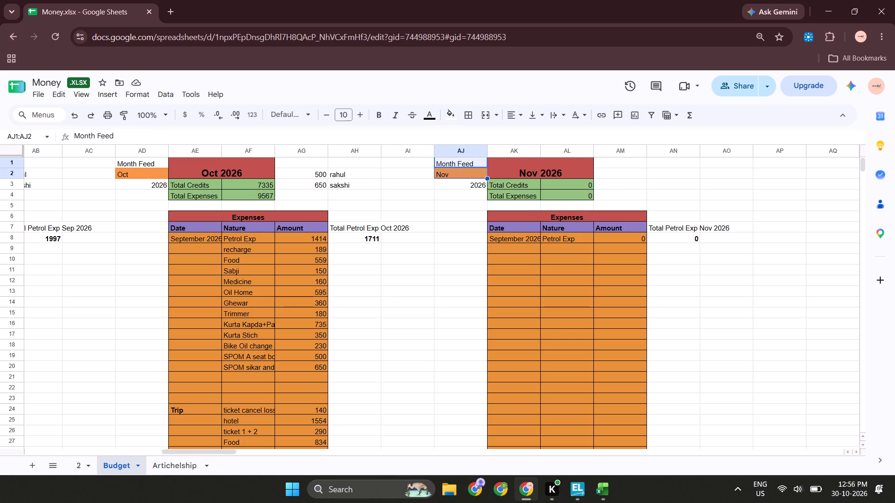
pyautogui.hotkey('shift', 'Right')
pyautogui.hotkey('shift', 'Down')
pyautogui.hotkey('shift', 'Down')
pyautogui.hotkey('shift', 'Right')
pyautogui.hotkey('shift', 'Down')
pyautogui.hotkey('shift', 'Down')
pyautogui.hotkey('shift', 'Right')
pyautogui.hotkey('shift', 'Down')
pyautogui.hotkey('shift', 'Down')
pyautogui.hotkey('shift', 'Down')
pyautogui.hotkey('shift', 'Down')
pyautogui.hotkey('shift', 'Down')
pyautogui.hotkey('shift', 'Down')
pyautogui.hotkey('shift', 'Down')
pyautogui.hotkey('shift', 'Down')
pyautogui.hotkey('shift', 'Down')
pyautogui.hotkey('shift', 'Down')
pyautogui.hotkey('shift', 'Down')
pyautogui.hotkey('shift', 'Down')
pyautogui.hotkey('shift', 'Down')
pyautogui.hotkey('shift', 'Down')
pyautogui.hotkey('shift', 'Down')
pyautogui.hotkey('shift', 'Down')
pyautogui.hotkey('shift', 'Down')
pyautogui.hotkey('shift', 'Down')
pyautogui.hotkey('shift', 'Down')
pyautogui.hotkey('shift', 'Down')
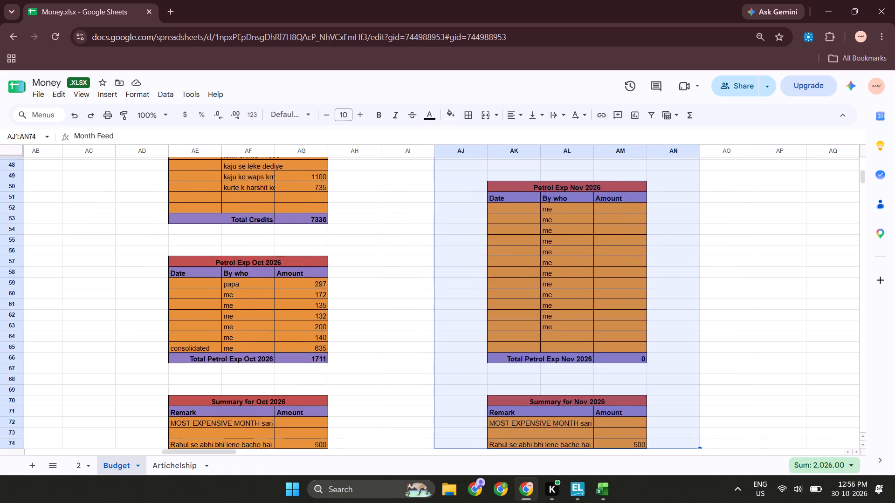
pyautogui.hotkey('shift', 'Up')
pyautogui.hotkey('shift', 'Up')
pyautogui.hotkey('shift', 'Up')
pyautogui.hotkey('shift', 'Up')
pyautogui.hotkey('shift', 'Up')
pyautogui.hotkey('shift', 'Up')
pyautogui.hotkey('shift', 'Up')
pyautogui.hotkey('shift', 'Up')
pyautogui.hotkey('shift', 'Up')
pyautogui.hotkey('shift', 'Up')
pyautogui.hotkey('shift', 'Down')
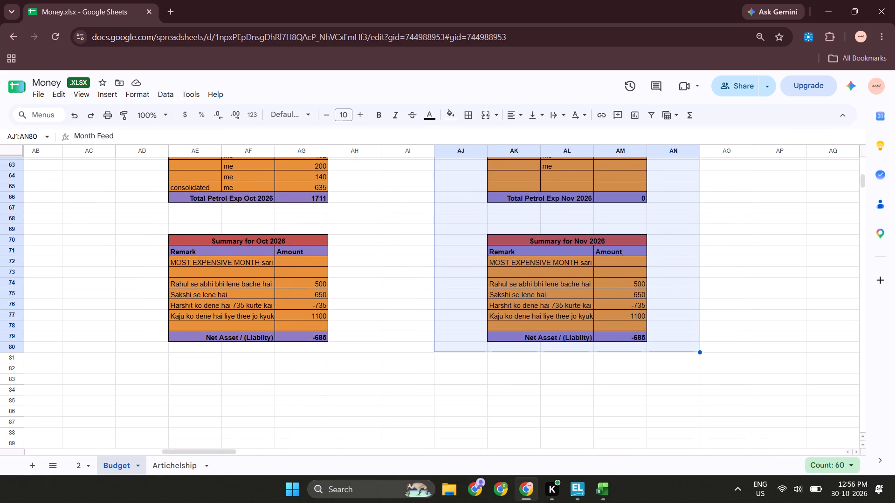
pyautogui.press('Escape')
# Clear the copied October remarks and amounts in AK72:AM77 of the Summary for Nov 2026 table.
pyautogui.press('Down')
pyautogui.press('Down')
pyautogui.press('Down')
pyautogui.press('Down')
pyautogui.press('Down')
pyautogui.press('Down')
pyautogui.press('Down')
pyautogui.press('Down')
pyautogui.press('Down')
pyautogui.press('Down')
pyautogui.press('Down')
pyautogui.press('Down')
pyautogui.press('Down')
pyautogui.press('Down')
pyautogui.press('Down')
pyautogui.press('Down')
pyautogui.press('Down')
pyautogui.press('Down')
pyautogui.press('Down')
pyautogui.press('Down')
pyautogui.press('Down')
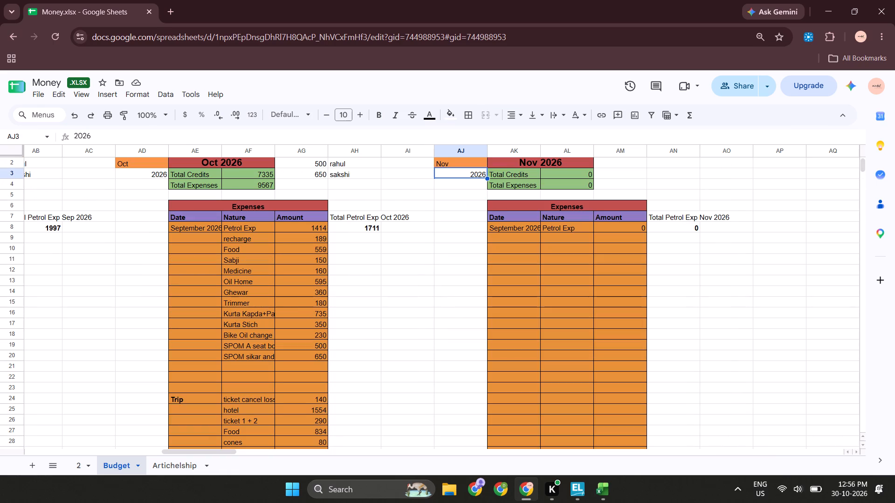
pyautogui.press('Down')
pyautogui.press('Down')
pyautogui.press('Down')
pyautogui.press('Down')
pyautogui.press('Down')
pyautogui.press('Down')
pyautogui.press('Down')
pyautogui.press('Down')
pyautogui.press('Down')
pyautogui.press('Down')
pyautogui.press('Down')
pyautogui.press('Down')
pyautogui.press('Down')
pyautogui.press('Down')
pyautogui.press('Down')
pyautogui.press('Down')
pyautogui.press('Down')
pyautogui.press('Down')
pyautogui.press('Down')
pyautogui.press('Down')
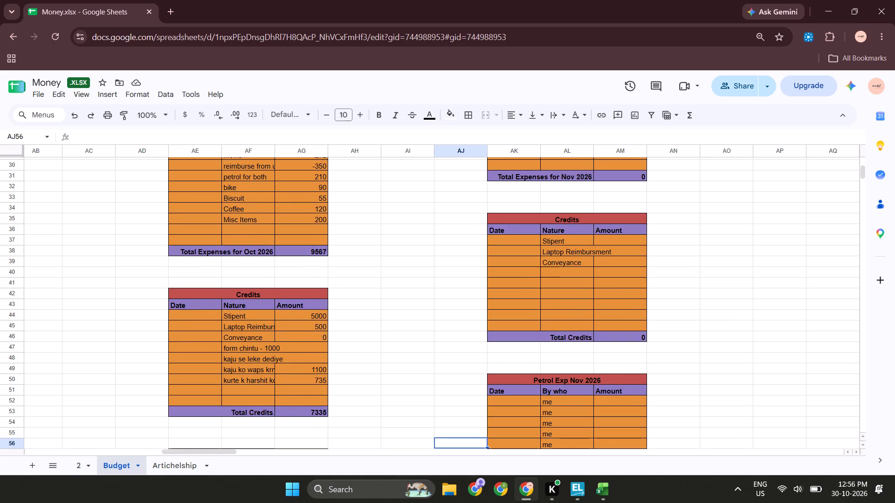
pyautogui.press('Up')
pyautogui.press('Up')
pyautogui.press('Up')
pyautogui.press('Up')
pyautogui.press('Up')
pyautogui.press('Up')
pyautogui.press('Up')
pyautogui.press('Up')
pyautogui.press('Up')
pyautogui.press('Up')
pyautogui.press('Up')
pyautogui.press('Up')
pyautogui.press('Up')
pyautogui.press('Up')
pyautogui.press('Up')
pyautogui.press('Up')
pyautogui.press('Up')
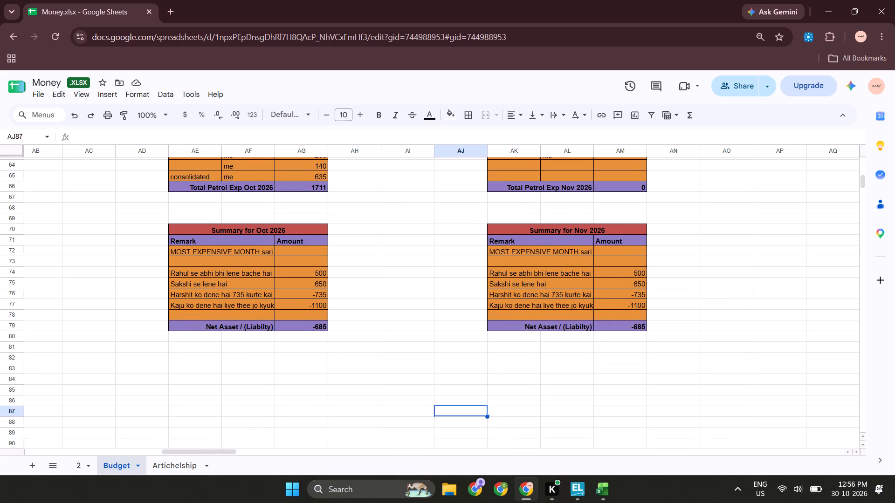
pyautogui.press('Right')
pyautogui.press('Up')
pyautogui.press('Down')
pyautogui.press('Up')
pyautogui.hotkey('shift', 'Right')
pyautogui.hotkey('shift', 'Down')
pyautogui.hotkey('shift', 'Down')
pyautogui.hotkey('shift', 'Down')
pyautogui.hotkey('shift', 'Down')
pyautogui.hotkey('shift', 'Down')
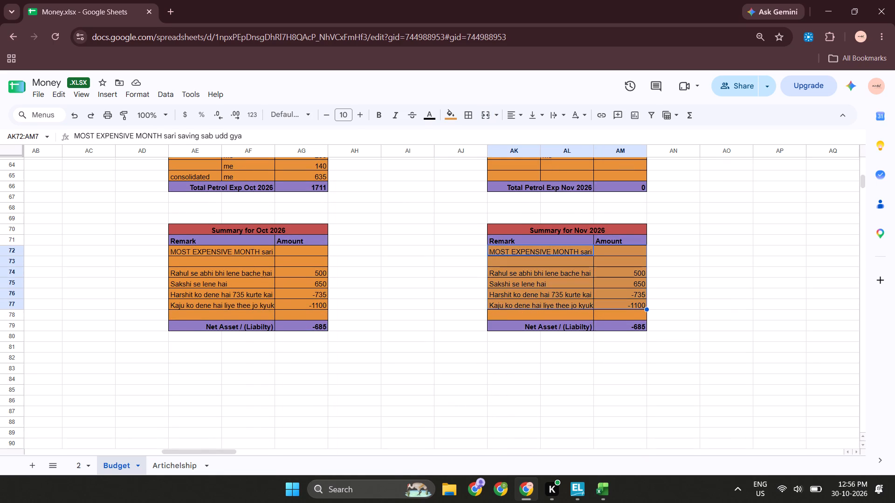
pyautogui.press('Delete')
# Copy the complete November 2026 block AJ1:AN85, including its petrol and summary tables, and paste it at AP1.
pyautogui.press('Up')
pyautogui.press('Up')
pyautogui.hotkey('ctrl', 'Up')
pyautogui.hotkey('ctrl', 'Up')
pyautogui.hotkey('ctrl', 'Up')
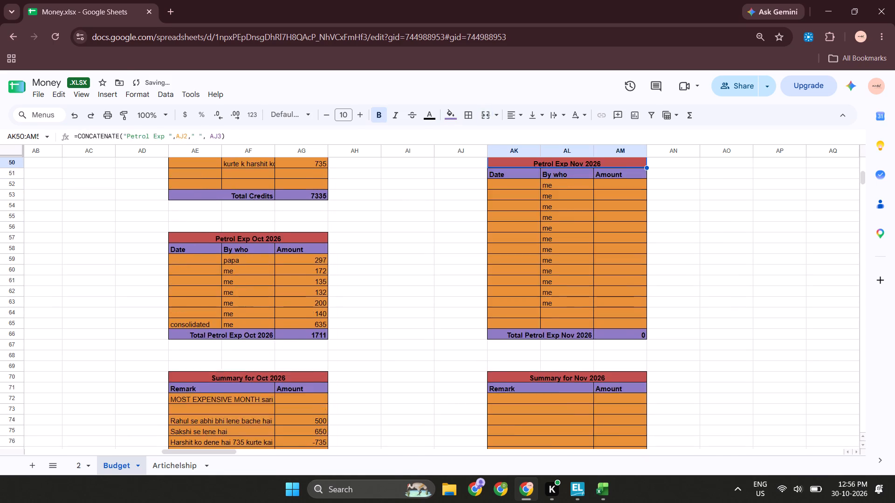
pyautogui.hotkey('ctrl', 'Up')
pyautogui.hotkey('ctrl', 'Up')
pyautogui.hotkey('ctrl', 'Up')
pyautogui.hotkey('ctrl', 'Up')
pyautogui.hotkey('ctrl', 'Up')
pyautogui.hotkey('ctrl', 'Up')
pyautogui.hotkey('ctrl', 'Up')
pyautogui.hotkey('ctrl', 'Up')
pyautogui.hotkey('ctrl', 'Up')
pyautogui.hotkey('ctrl', 'Up')
pyautogui.hotkey('ctrl', 'Up')
pyautogui.hotkey('ctrl', 'Up')
pyautogui.hotkey('ctrl', 'Up')
pyautogui.hotkey('ctrl', 'Up')
pyautogui.hotkey('ctrl', 'Up')
pyautogui.hotkey('ctrl', 'Up')
pyautogui.hotkey('ctrl', 'Up')
pyautogui.hotkey('ctrl', 'Up')
pyautogui.hotkey('ctrl', 'Up')
pyautogui.press('Left')
pyautogui.hotkey('shift', 'Down')
pyautogui.hotkey('shift', 'Right')
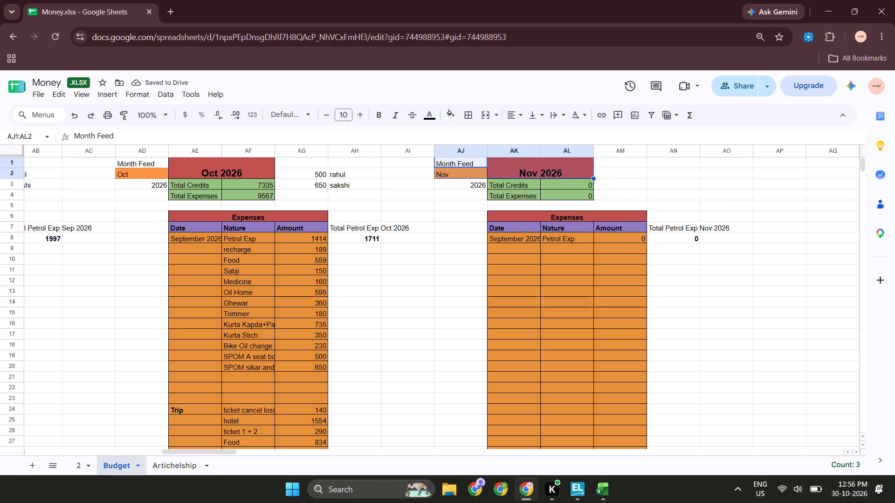
pyautogui.hotkey('shift', 'Right')
pyautogui.hotkey('shift', 'Down')
pyautogui.hotkey('shift', 'Down')
pyautogui.hotkey('shift', 'Down')
pyautogui.hotkey('shift', 'Down')
pyautogui.hotkey('shift', 'Down')
pyautogui.hotkey('shift', 'Right')
pyautogui.hotkey('shift', 'Down')
pyautogui.hotkey('shift', 'Down')
pyautogui.hotkey('shift', 'Down')
pyautogui.hotkey('shift', 'Down')
pyautogui.hotkey('shift', 'Down')
pyautogui.hotkey('shift', 'Down')
pyautogui.hotkey('shift', 'Down')
pyautogui.hotkey('shift', 'Down')
pyautogui.hotkey('shift', 'Down')
pyautogui.hotkey('shift', 'Down')
pyautogui.hotkey('shift', 'Down')
pyautogui.hotkey('shift', 'Down')
pyautogui.hotkey('shift', 'Down')
pyautogui.hotkey('shift', 'Down')
pyautogui.hotkey('shift', 'Down')
pyautogui.hotkey('shift', 'Down')
pyautogui.hotkey('shift', 'Down')
pyautogui.hotkey('shift', 'Down')
pyautogui.hotkey('shift', 'Down')
pyautogui.hotkey('shift', 'Down')
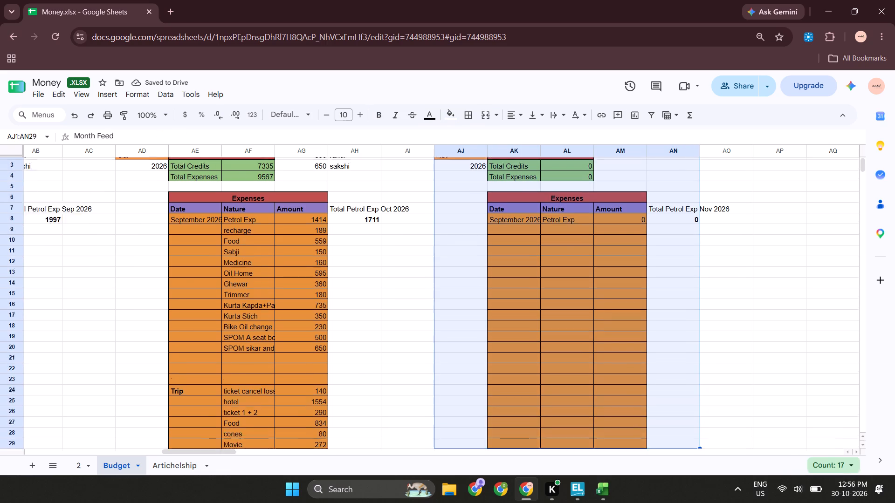
pyautogui.hotkey('shift', 'Down')
pyautogui.hotkey('shift', 'Down')
pyautogui.hotkey('shift', 'Down')
pyautogui.hotkey('shift', 'Down')
pyautogui.hotkey('shift', 'Down')
pyautogui.hotkey('shift', 'Down')
pyautogui.hotkey('shift', 'Down')
pyautogui.hotkey('shift', 'Down')
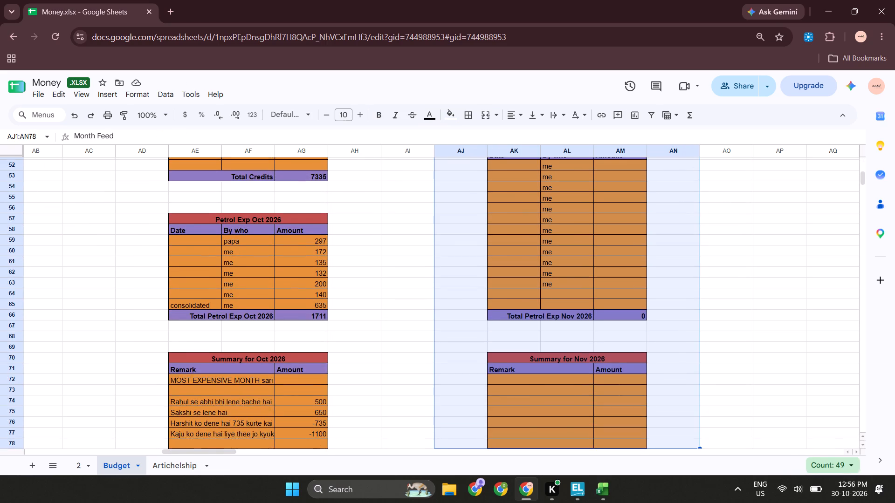
pyautogui.hotkey('ctrl', 'c')
pyautogui.press('Right')
pyautogui.press('Up')
pyautogui.press('Right')
pyautogui.press('Right')
pyautogui.press('Right')
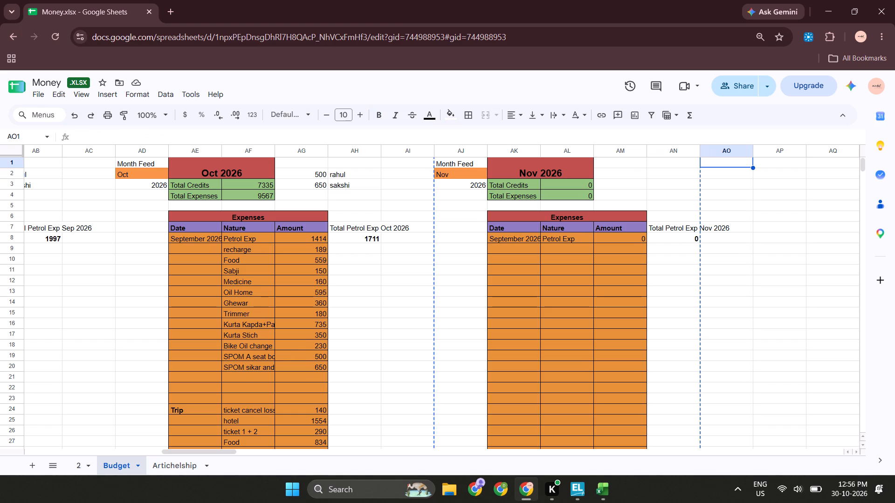
pyautogui.press('Right')
pyautogui.hotkey('ctrl', 'v')
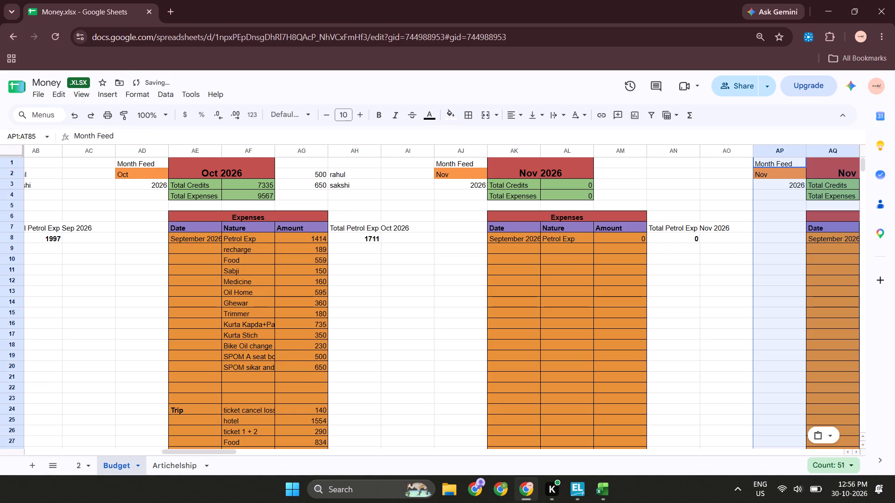
# Paste another copy of the November block at AV1, keeping one blank column after the AP1 block.
pyautogui.press('Right')
pyautogui.press('Right')
pyautogui.press('Right')
pyautogui.press('Right')
pyautogui.hotkey('ctrl', 'v')
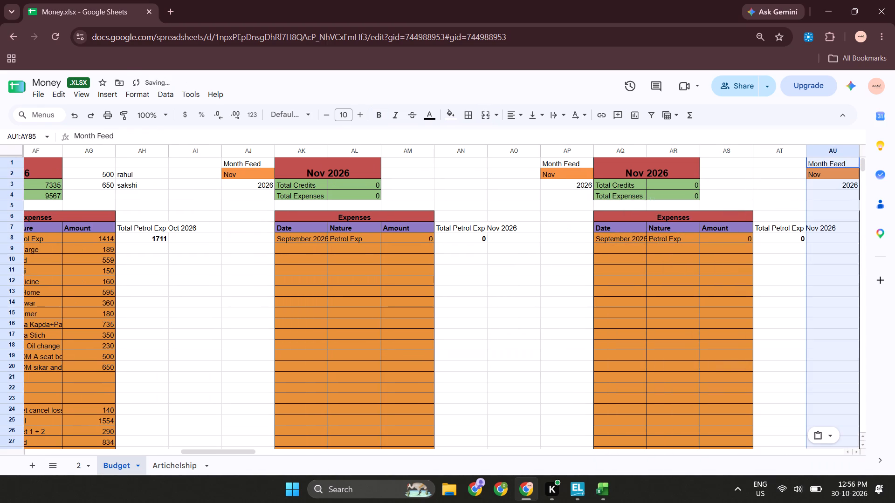
pyautogui.hotkey('ctrl', 'z')
pyautogui.press('Right')
pyautogui.hotkey('ctrl', 'v')
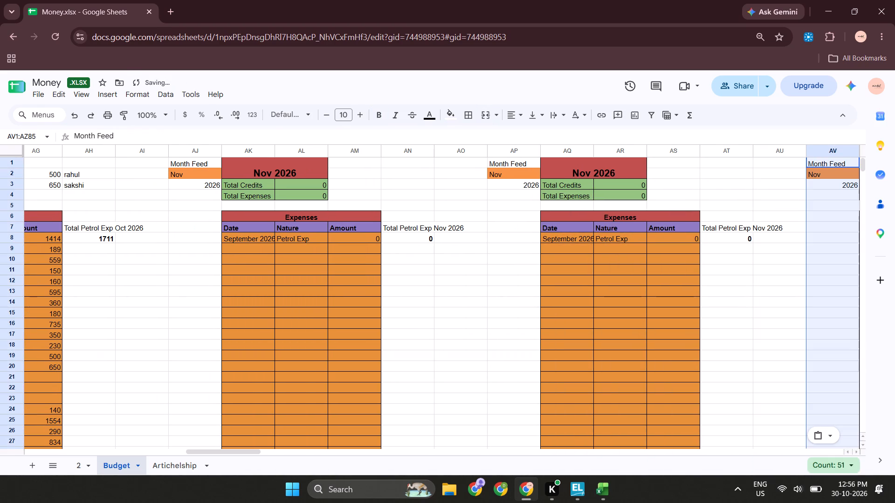
# Paste another copy of the November block at BB1, keeping one blank column after the AV1 block.
pyautogui.press('Right')
pyautogui.press('Left')
pyautogui.press('Left')
pyautogui.press('Left')
pyautogui.press('Right')
pyautogui.press('Right')
pyautogui.press('Right')
pyautogui.press('Right')
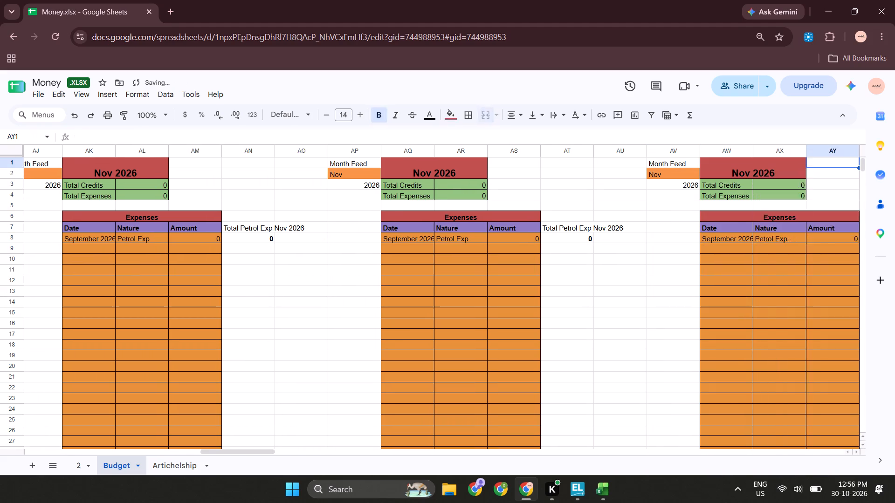
pyautogui.press('Right')
pyautogui.press('Right')
pyautogui.hotkey('ctrl', 'v')
pyautogui.press('Right')
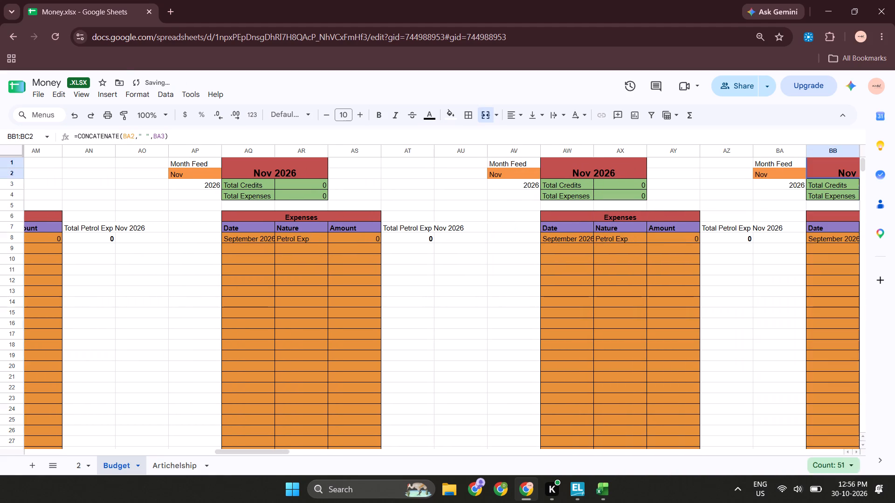
pyautogui.hotkey('ctrl', 'z')
pyautogui.press('Right')
pyautogui.hotkey('ctrl', 'v')
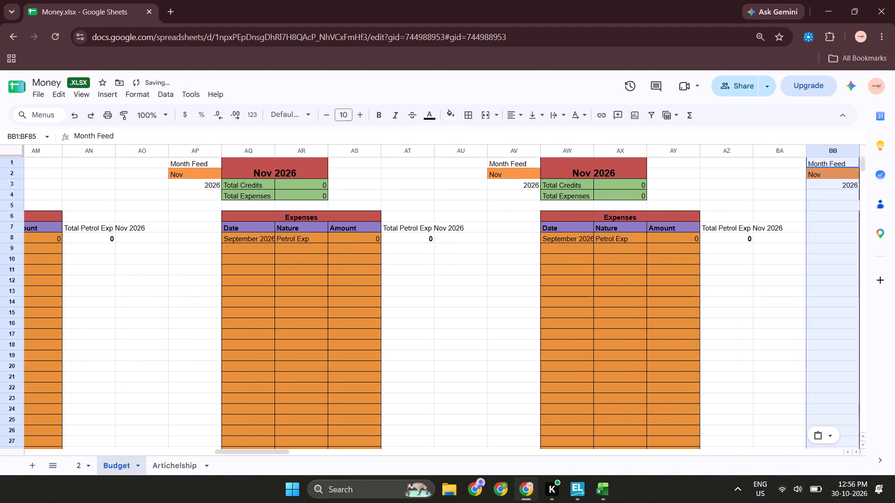
# Paste further copies of the November block at BH1 and BN1, with one blank column between blocks.
pyautogui.press('Right')
pyautogui.press('Right')
pyautogui.press('Right')
pyautogui.press('Right')
pyautogui.press('Right')
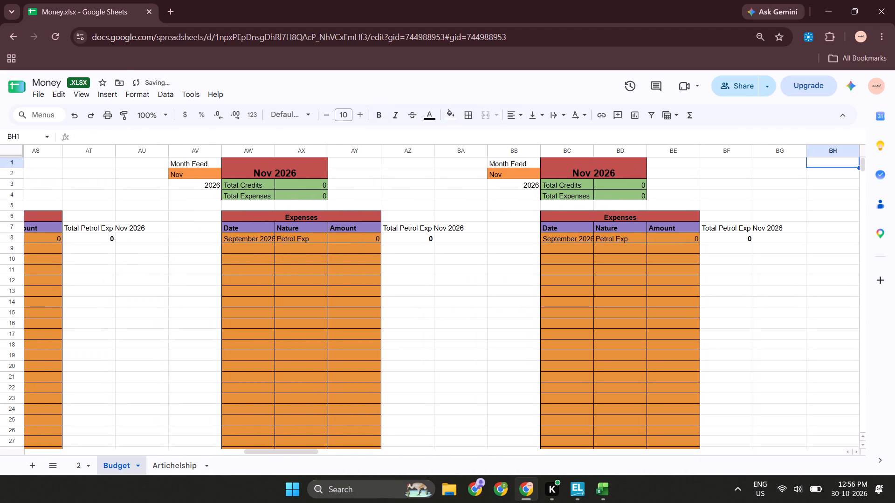
pyautogui.hotkey('ctrl', 'v')
pyautogui.press('Right')
pyautogui.press('Right')
pyautogui.press('Right')
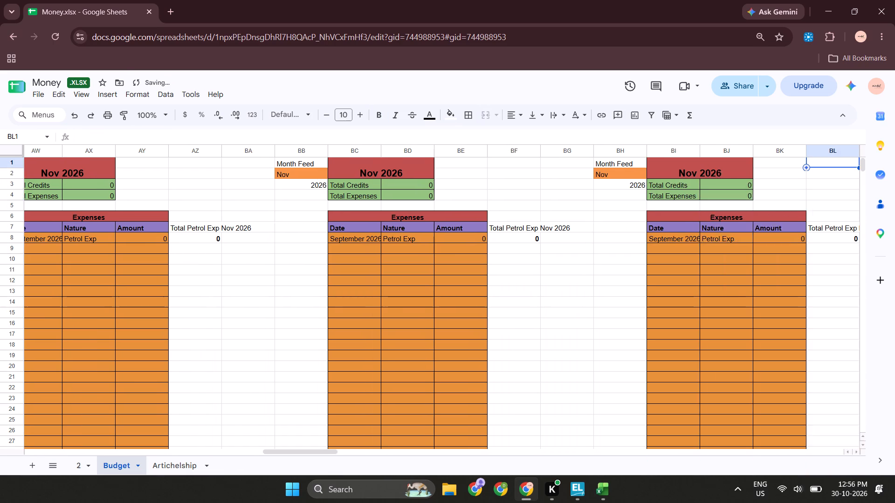
pyautogui.press('Right')
pyautogui.press('Right')
pyautogui.hotkey('ctrl', 'v')
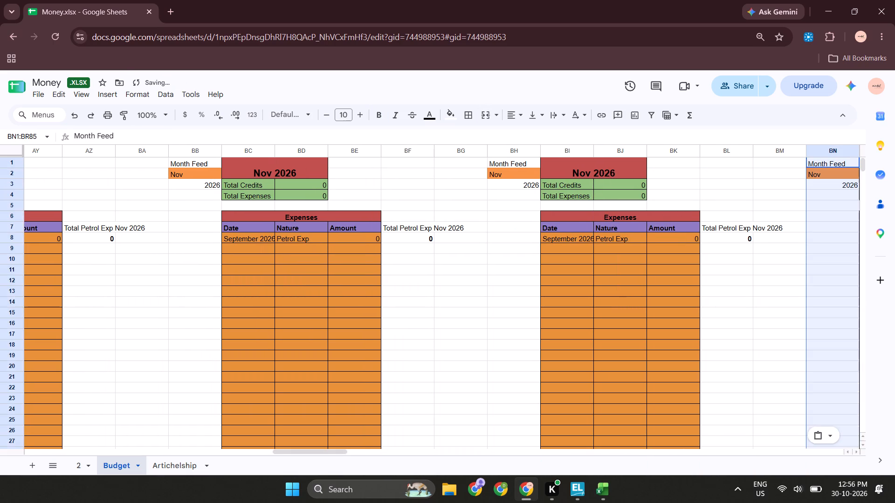
# Paste further copies of the November block at BT1 and BZ1, with one blank column between blocks.
pyautogui.press('Right')
pyautogui.press('Right')
pyautogui.press('Right')
pyautogui.press('Right')
pyautogui.press('Right')
pyautogui.hotkey('ctrl', 'v')
pyautogui.press('Right')
pyautogui.press('Right')
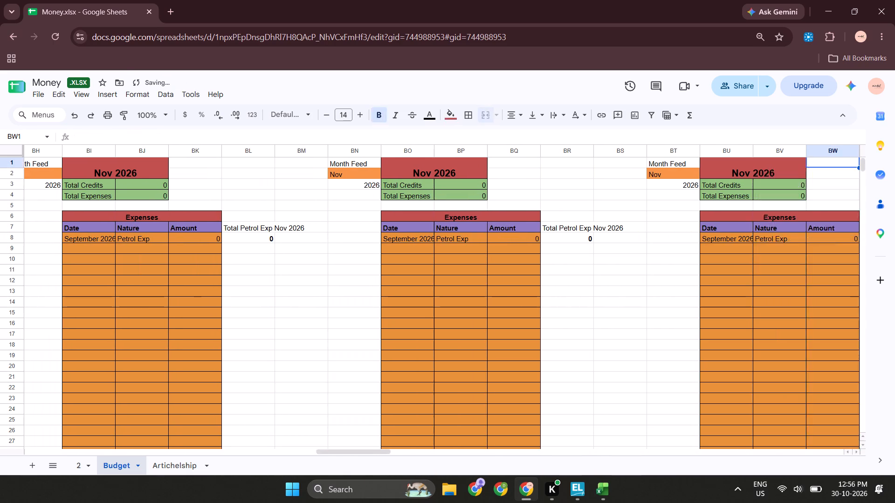
pyautogui.press('Right')
pyautogui.press('Right')
pyautogui.press('Right')
pyautogui.hotkey('ctrl', 'v')
# Paste further copies of the November block at CF1 and CL1, with one blank column between blocks.
pyautogui.press('Right')
pyautogui.press('Right')
pyautogui.press('Right')
pyautogui.press('Right')
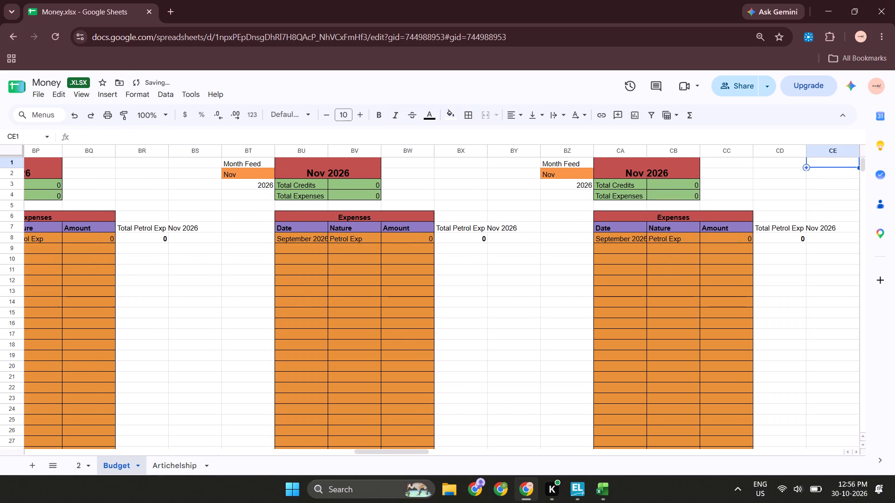
pyautogui.press('Right')
pyautogui.hotkey('ctrl', 'v')
pyautogui.press('Right')
pyautogui.press('Right')
pyautogui.press('Right')
pyautogui.press('Right')
pyautogui.press('Right')
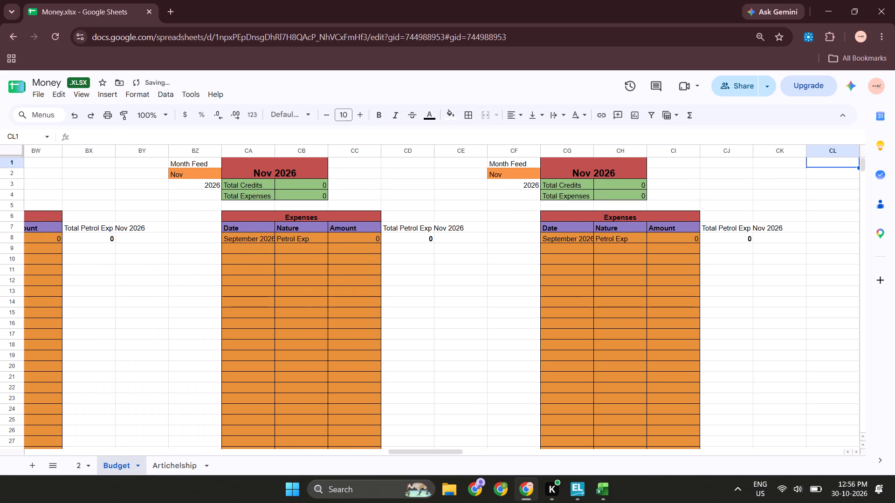
pyautogui.hotkey('ctrl', 'v')
# Look back across the pasted month blocks to the original October and November 2026 blocks.
pyautogui.press('Left')
pyautogui.press('Left')
pyautogui.hotkey('ctrl', 'Left')
pyautogui.hotkey('ctrl', 'Left')
pyautogui.hotkey('ctrl', 'Left')
pyautogui.hotkey('ctrl', 'Left')
pyautogui.hotkey('ctrl', 'Left')
pyautogui.hotkey('ctrl', 'Left')
pyautogui.hotkey('ctrl', 'Left')
pyautogui.hotkey('ctrl', 'Left')
pyautogui.hotkey('ctrl', 'Left')
pyautogui.hotkey('ctrl', 'Left')
pyautogui.hotkey('ctrl', 'Left')
pyautogui.hotkey('ctrl', 'Left')
pyautogui.hotkey('ctrl', 'Left')
pyautogui.hotkey('ctrl', 'Left')
pyautogui.hotkey('ctrl', 'Left')
pyautogui.hotkey('ctrl', 'Left')
pyautogui.hotkey('ctrl', 'Left')
pyautogui.hotkey('ctrl', 'Left')
pyautogui.hotkey('ctrl', 'Left')
pyautogui.hotkey('ctrl', 'Left')
pyautogui.hotkey('ctrl', 'Left')
pyautogui.hotkey('ctrl', 'Left')
pyautogui.hotkey('ctrl', 'Left')
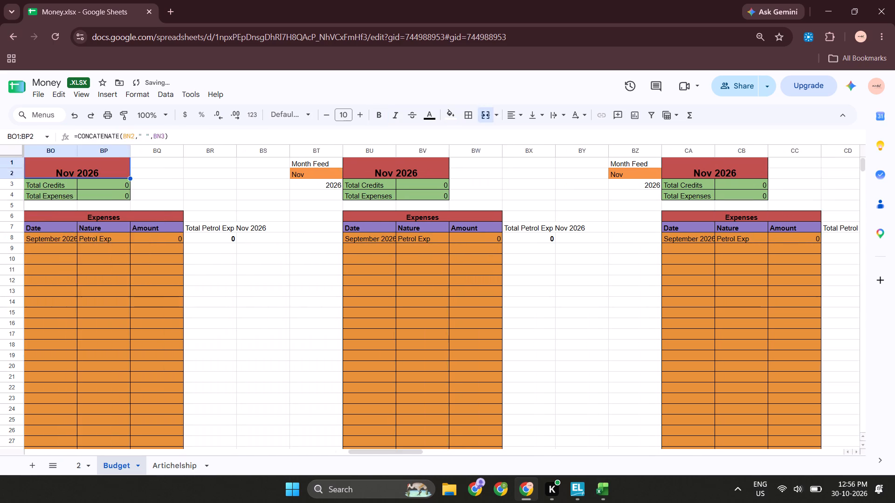
pyautogui.hscroll(-6, 361, 328)
pyautogui.hscroll(1, 361, 328)
pyautogui.hscroll(-1, 361, 328)
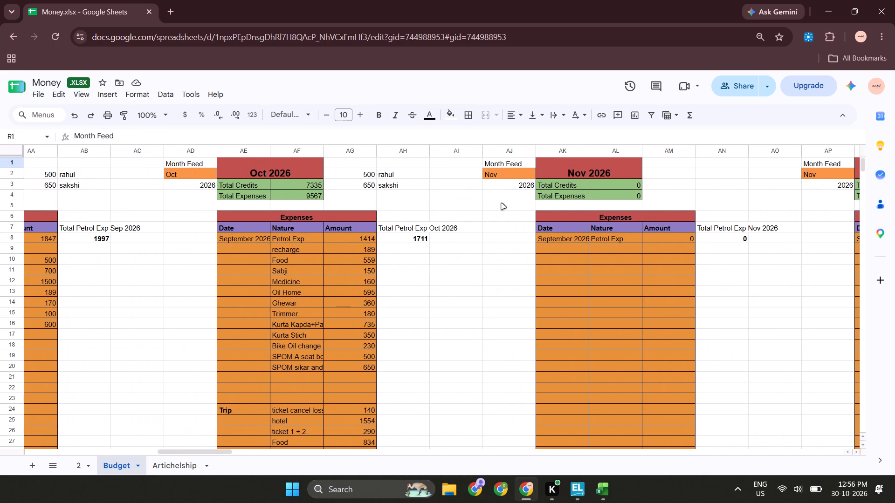
pyautogui.hscroll(-2, 502, 204)
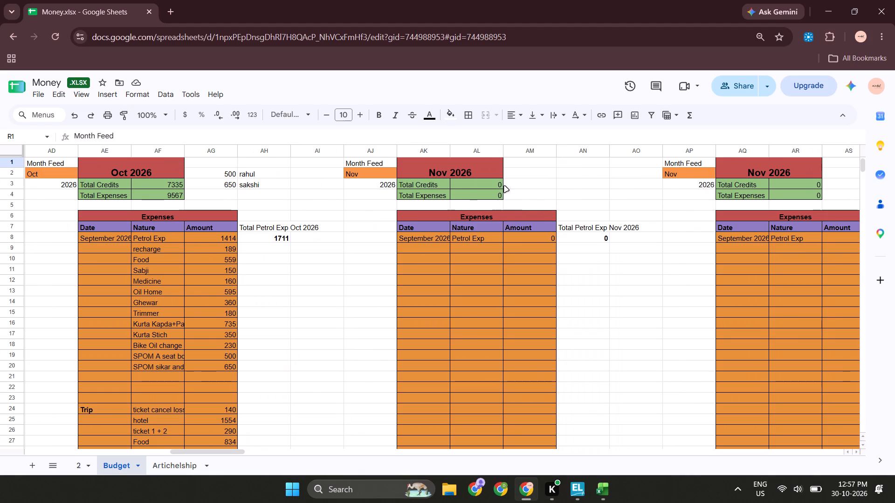
# Set the month feed in AP2 to Dec for the first pasted block following November 2026.
pyautogui.click(644, 181)
pyautogui.press('Right')
pyautogui.press('Up')
pyautogui.write('Dec')
pyautogui.press('Return')
# Set the month feed in AV2 to Jan for the block following December.
pyautogui.press('Right')
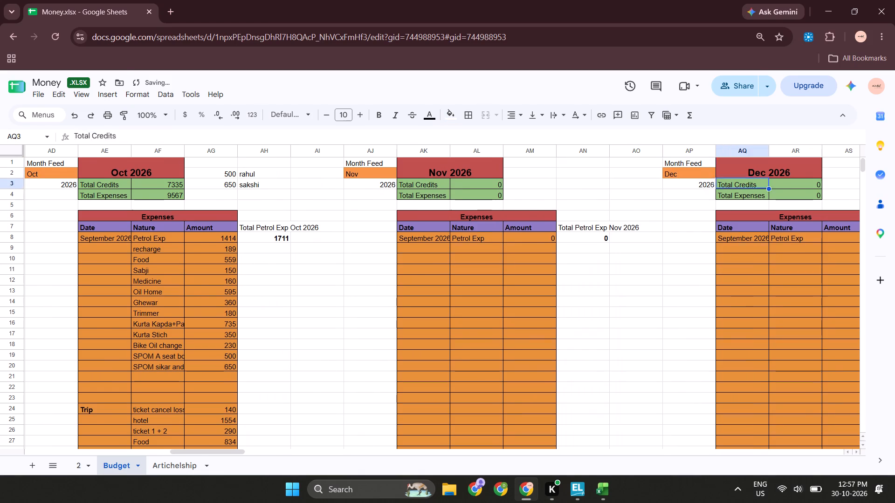
pyautogui.press('Up')
pyautogui.press('Right')
pyautogui.press('Right')
pyautogui.press('Right')
pyautogui.press('Right')
pyautogui.press('Right')
pyautogui.press('Right')
pyautogui.press('Right')
pyautogui.press('Left')
pyautogui.press('Left')
pyautogui.press('Left')
pyautogui.press('Down')
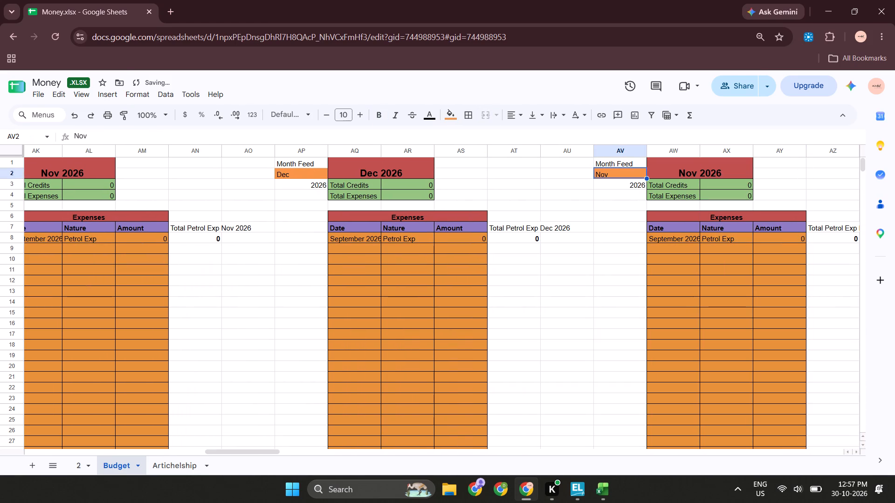
pyautogui.write('Jan')
pyautogui.press('space')
pyautogui.press('Return')
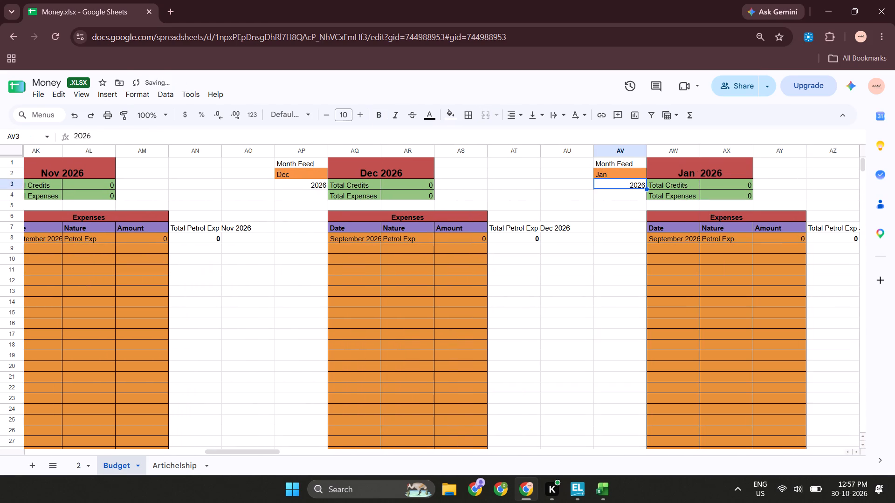
# Set the Jan block's year in AV3 to 2027, leaving the cell below it, AV4, empty.
pyautogui.write('2027')
pyautogui.press('Return')
pyautogui.press('\\')
pyautogui.press('Up')
pyautogui.press('Right')
pyautogui.press('Down')
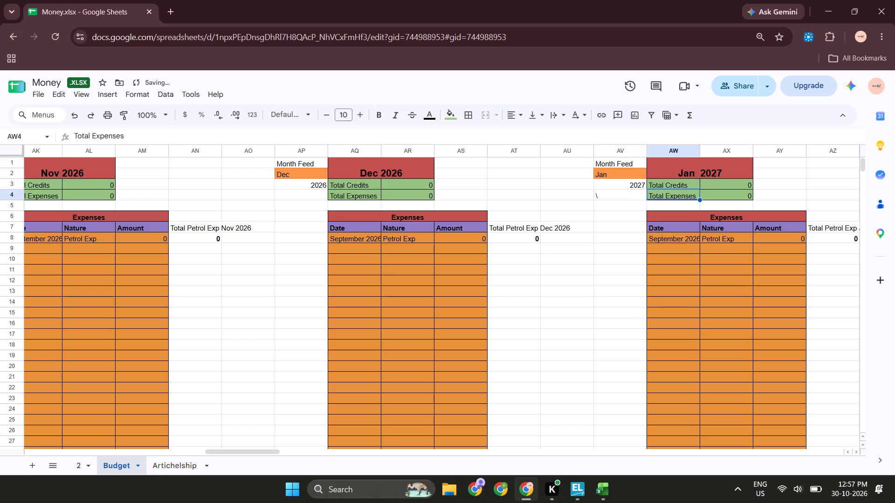
pyautogui.press('Left')
pyautogui.press('Delete')
# Set the month feed in BB2 to Feb for the block following January.
pyautogui.press('Right')
pyautogui.press('Right')
pyautogui.press('Up')
pyautogui.press('Up')
pyautogui.press('Right')
pyautogui.press('Right')
pyautogui.press('Right')
pyautogui.press('Right')
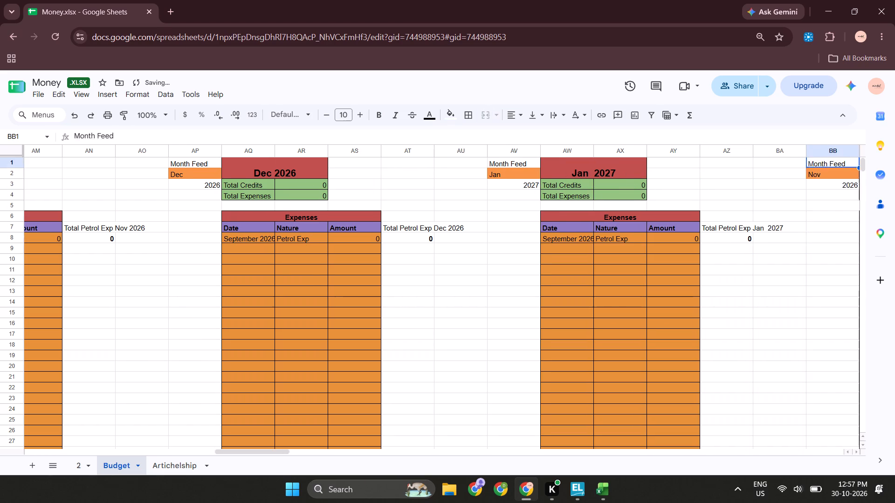
pyautogui.press('Right')
pyautogui.press('Right')
pyautogui.press('Down')
pyautogui.press('Left')
pyautogui.press('Left')
pyautogui.press('Left')
pyautogui.press('Right')
pyautogui.write('Feb')
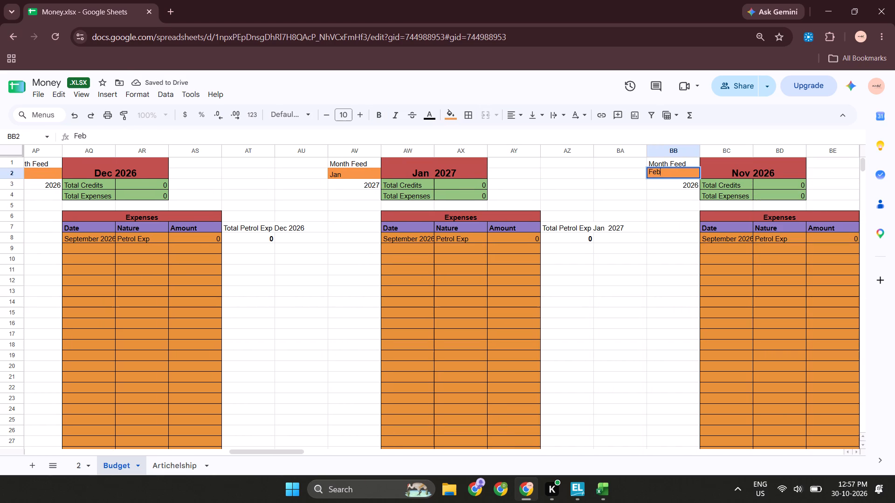
pyautogui.press('Return')
# Set the month feed in BH2 to Mar for the block following February.
pyautogui.press('Up')
pyautogui.press('Right')
pyautogui.press('Right')
pyautogui.press('Right')
pyautogui.press('Right')
pyautogui.press('Right')
pyautogui.write('Mar')
pyautogui.press('Return')
# Set the month feed in BN2 to Apr for the block following March.
pyautogui.press('Right')
pyautogui.press('Up')
pyautogui.press('Right')
pyautogui.press('Right')
pyautogui.press('Right')
pyautogui.press('Right')
pyautogui.press('Right')
pyautogui.press('Down')
pyautogui.press('Left')
pyautogui.press('Up')
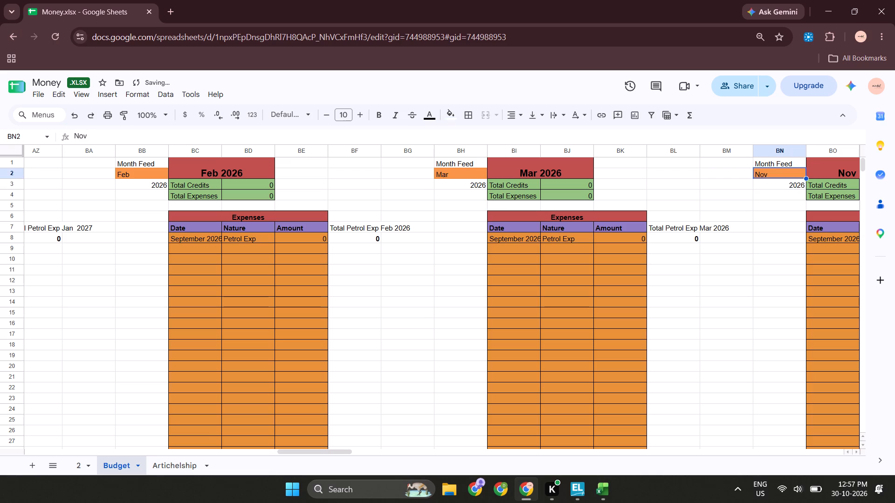
pyautogui.write('Apr')
pyautogui.press('Return')
# Set the month feed in BT2 to May for the block following April.
pyautogui.press('Right')
pyautogui.press('Up')
pyautogui.press('Right')
pyautogui.press('Right')
pyautogui.press('Right')
pyautogui.press('Right')
pyautogui.press('Down')
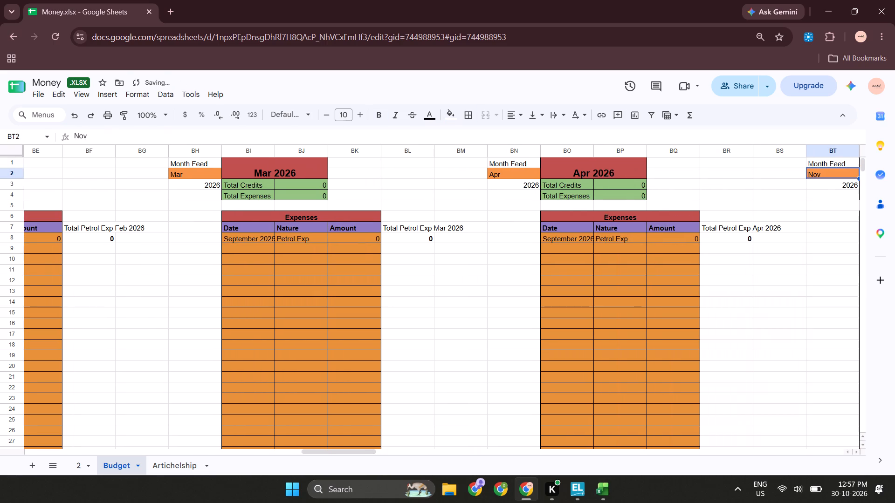
pyautogui.write('May')
pyautogui.press('Return')
# Set the month feed in BZ2 to June for the block following May.
pyautogui.press('Right')
pyautogui.press('Up')
pyautogui.press('Right')
pyautogui.press('Right')
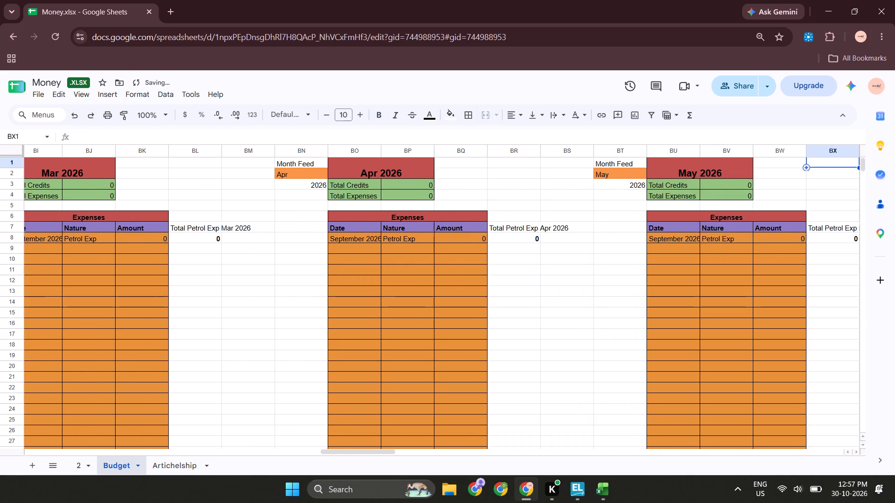
pyautogui.press('Right')
pyautogui.press('Right')
pyautogui.press('Down')
pyautogui.press('Right')
pyautogui.press('Right')
pyautogui.press('Left')
pyautogui.press('Left')
pyautogui.write('June')
pyautogui.press('Return')
# Set the month feed in CF2 to July for the block following June.
pyautogui.press('Up')
pyautogui.press('Right')
pyautogui.press('Right')
pyautogui.press('Right')
pyautogui.press('Right')
pyautogui.press('Right')
pyautogui.press('Right')
pyautogui.press('Right')
pyautogui.press('Left')
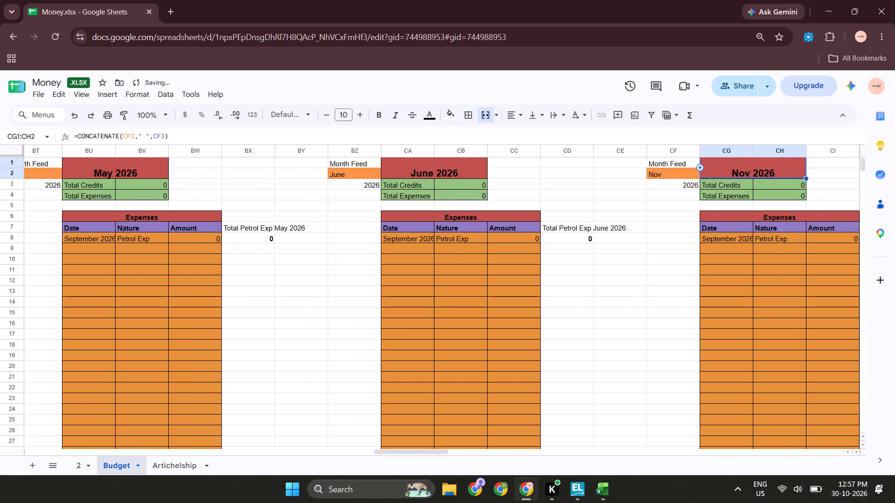
pyautogui.press('Left')
pyautogui.press('Left')
pyautogui.press('Right')
pyautogui.press('Right')
pyautogui.press('Left')
pyautogui.write('July')
pyautogui.press('Return')
# Set the month feed in CL2 to Aug for the block following July.
pyautogui.press('Up')
pyautogui.press('Right')
pyautogui.press('Right')
pyautogui.press('Right')
pyautogui.press('Right')
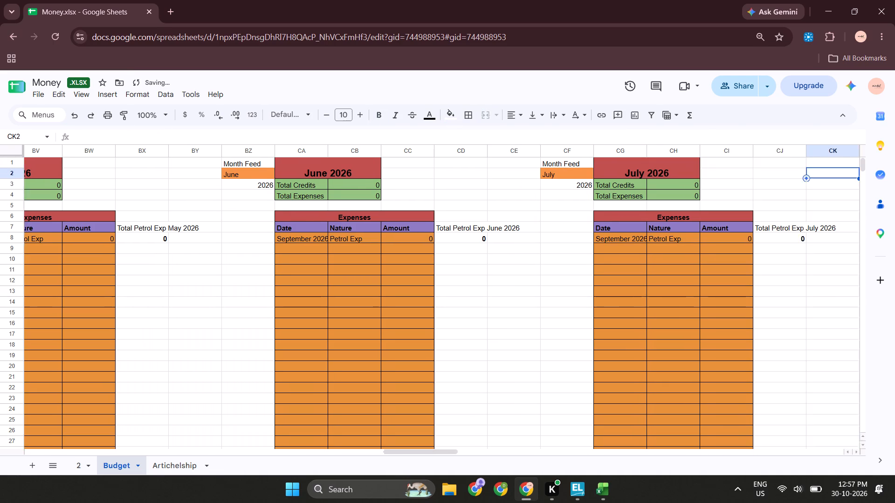
pyautogui.press('Right')
pyautogui.press('Right')
pyautogui.press('Left')
pyautogui.write('Aug')
pyautogui.press('Return')
# Copy the year 2027 from the Jan block's AV3 into the Feb block's year cell, BB3.
pyautogui.press('Left')
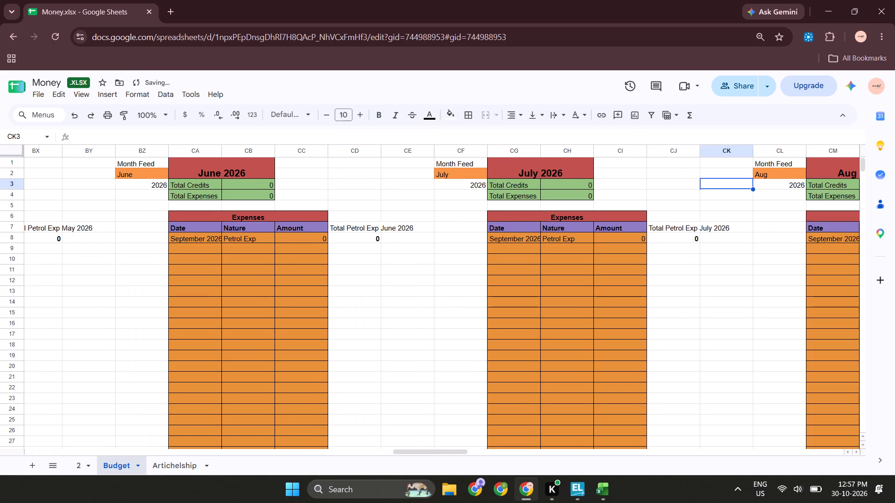
pyautogui.press('Left')
pyautogui.press('Left')
pyautogui.press('Left')
pyautogui.press('Left')
pyautogui.hotkey('ctrl', 'Left')
pyautogui.press('Left')
pyautogui.press('Left')
pyautogui.hotkey('ctrl', 'Left')
pyautogui.hotkey('ctrl', 'Left')
pyautogui.hotkey('ctrl', 'Left')
pyautogui.hotkey('ctrl', 'Left')
pyautogui.hotkey('ctrl', 'Left')
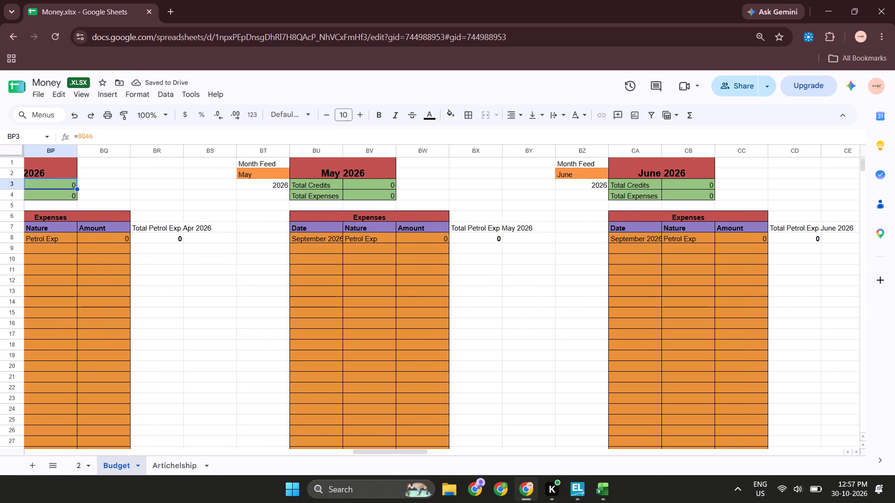
pyautogui.hotkey('ctrl', 'Left')
pyautogui.hotkey('ctrl', 'Left')
pyautogui.hotkey('ctrl', 'Left')
pyautogui.hotkey('ctrl', 'Left')
pyautogui.hotkey('ctrl', 'Left')
pyautogui.hotkey('ctrl', 'Left')
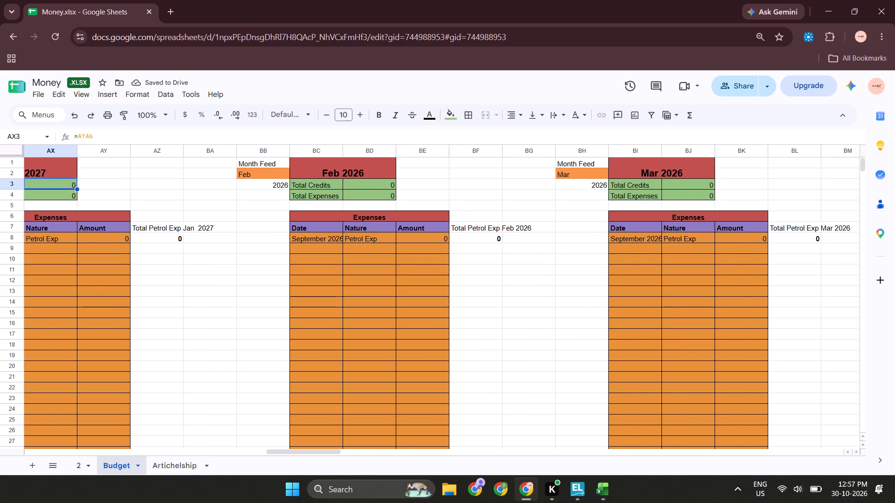
pyautogui.hotkey('ctrl', 'Left')
pyautogui.hotkey('ctrl', 'c')
pyautogui.press('Right')
pyautogui.press('Right')
pyautogui.press('Right')
pyautogui.press('Right')
pyautogui.press('Right')
pyautogui.press('Right')
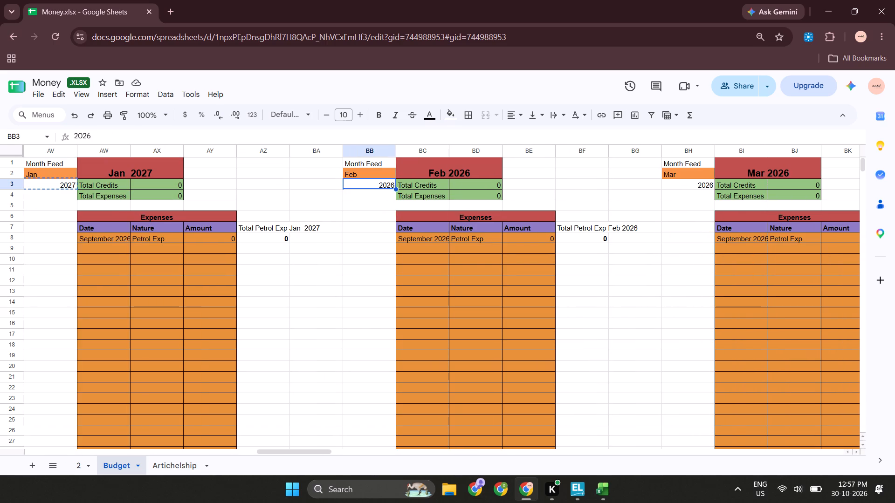
pyautogui.hotkey('ctrl', 'v')
# Paste the copied year 2027 into the Mar and Apr blocks' year cells, BH3 and BN3.
pyautogui.press('Right')
pyautogui.press('Right')
pyautogui.press('Right')
pyautogui.press('Right')
pyautogui.press('Right')
pyautogui.press('Right')
pyautogui.hotkey('ctrl', 'v')
pyautogui.press('Right')
pyautogui.press('Right')
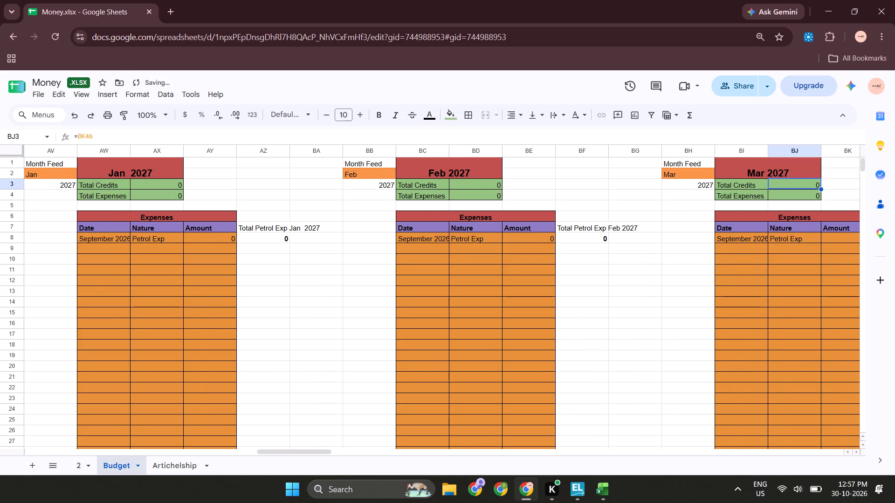
pyautogui.press('Right')
pyautogui.press('Right')
pyautogui.press('Right')
pyautogui.press('Right')
pyautogui.hotkey('ctrl', 'v')
# Paste the copied year 2027 into the May, June, July and Aug blocks' year cells, BT3, BZ3, CF3 and CL3.
pyautogui.press('Right')
pyautogui.press('Right')
pyautogui.press('Right')
pyautogui.hotkey('ctrl', 'Right')
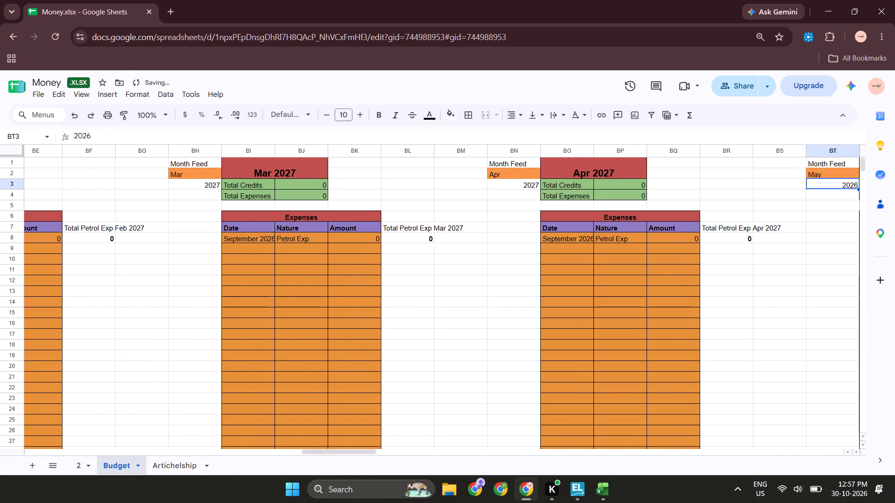
pyautogui.hotkey('ctrl', 'v')
pyautogui.hotkey('ctrl', 'Right')
pyautogui.hotkey('ctrl', 'Right')
pyautogui.hotkey('ctrl', 'v')
pyautogui.hotkey('ctrl', 'Right')
pyautogui.hotkey('ctrl', 'Right')
pyautogui.hotkey('ctrl', 'v')
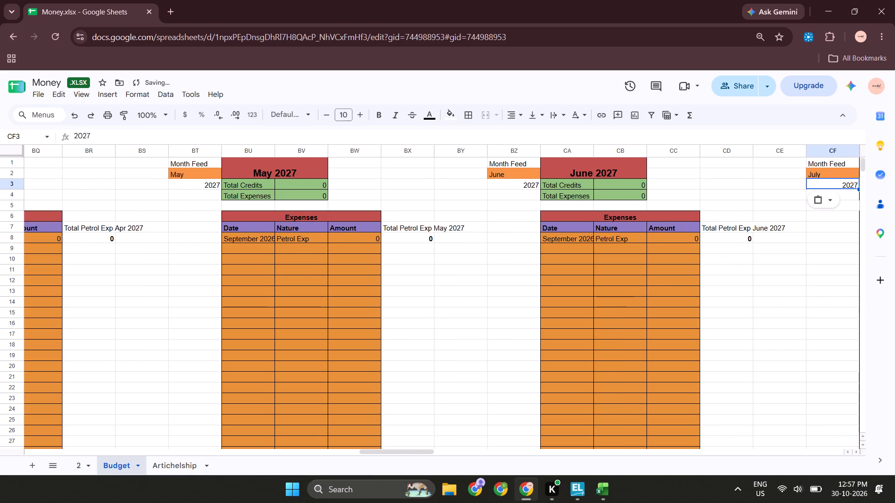
pyautogui.hotkey('ctrl', 'Right')
pyautogui.hotkey('ctrl', 'Right')
pyautogui.hotkey('ctrl', 'v')
# Look back across the monthly blocks from Aug 2027 to the start of the Budget sheet, checking their month and year headings.
pyautogui.hotkey('ctrl', 'Right')
pyautogui.hotkey('ctrl', 'Right')
pyautogui.hotkey('ctrl', 'Left')
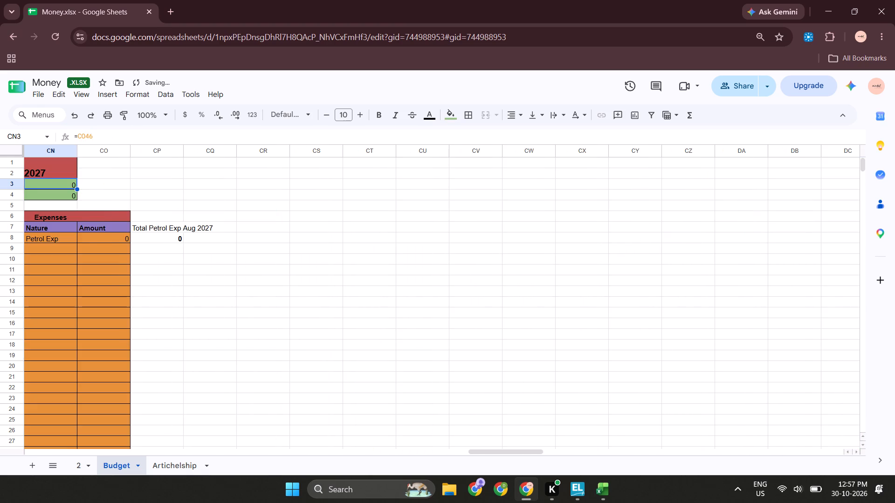
pyautogui.hotkey('ctrl', 'Left')
pyautogui.hotkey('ctrl', 'Left')
pyautogui.hotkey('ctrl', 'Left')
pyautogui.hotkey('ctrl', 'Left')
pyautogui.hotkey('ctrl', 'Left')
pyautogui.hotkey('ctrl', 'Left')
pyautogui.hotkey('ctrl', 'Left')
pyautogui.hotkey('ctrl', 'Left')
pyautogui.hotkey('ctrl', 'Left')
pyautogui.hotkey('ctrl', 'Left')
pyautogui.press('Left')
pyautogui.press('Left')
pyautogui.press('Left')
pyautogui.press('Left')
pyautogui.press('Left')
pyautogui.press('Left')
pyautogui.press('Left')
pyautogui.press('Left')
pyautogui.press('Left')
pyautogui.press('Left')
pyautogui.press('Left')
pyautogui.press('Left')
pyautogui.press('Left')
pyautogui.press('Left')
pyautogui.press('Left')
pyautogui.press('Left')
pyautogui.press('Left')
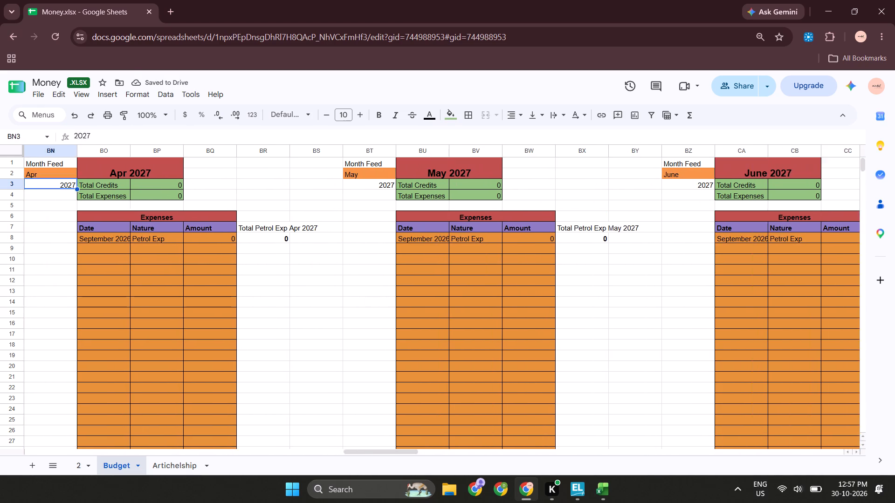
pyautogui.press('Left')
pyautogui.press('Left')
pyautogui.press('Left')
pyautogui.press('Left')
pyautogui.press('Left')
pyautogui.press('Left')
pyautogui.press('Left')
pyautogui.press('Left')
pyautogui.press('Left')
pyautogui.press('Left')
pyautogui.press('Left')
pyautogui.press('Left')
pyautogui.press('Left')
pyautogui.press('Left')
pyautogui.press('Left')
pyautogui.press('Left')
pyautogui.press('Left')
pyautogui.press('Left')
pyautogui.press('Left')
pyautogui.press('Left')
pyautogui.press('Left')
pyautogui.press('Left')
pyautogui.press('Left')
pyautogui.press('Left')
pyautogui.press('Left')
pyautogui.press('Left')
pyautogui.press('Left')
pyautogui.press('Left')
pyautogui.press('Left')
pyautogui.press('Left')
pyautogui.press('Left')
pyautogui.press('Left')
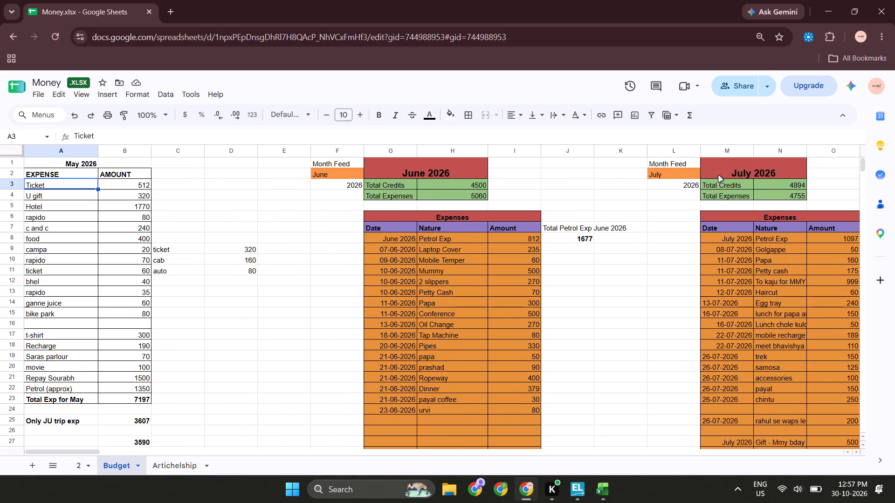
# Examine the Sep through Dec 2026 blocks, comparing their headers and their expenses, credits, petrol and summary tables.
pyautogui.hscroll(-7, 663, 285)
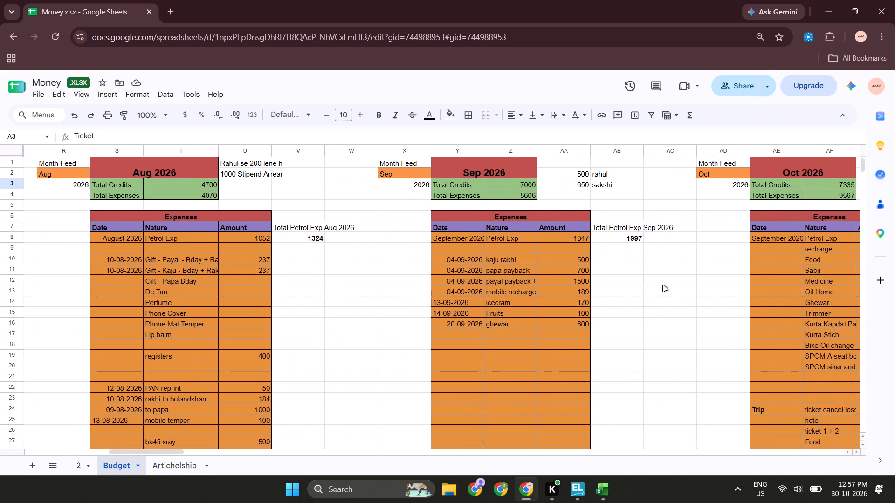
pyautogui.hscroll(-3, 663, 285)
pyautogui.scroll(-2, 670, 282)
pyautogui.scroll(3, 670, 282)
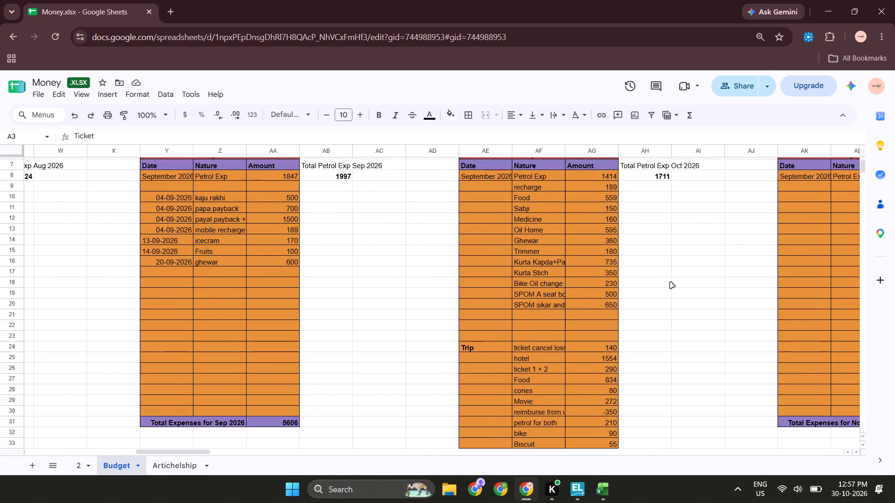
pyautogui.scroll(2, 670, 282)
pyautogui.scroll(-4, 670, 282)
pyautogui.hscroll(-3, 670, 282)
pyautogui.scroll(-6, 670, 282)
pyautogui.scroll(1, 670, 282)
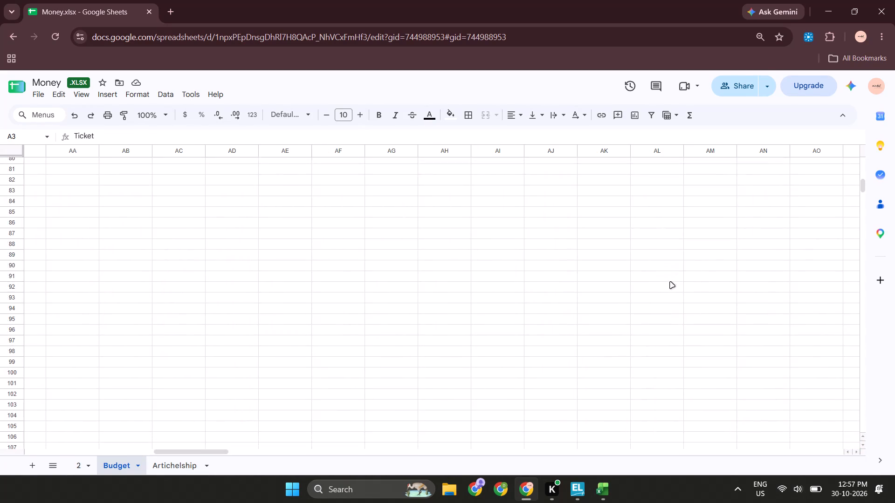
pyautogui.scroll(2, 670, 282)
pyautogui.click(290, 338)
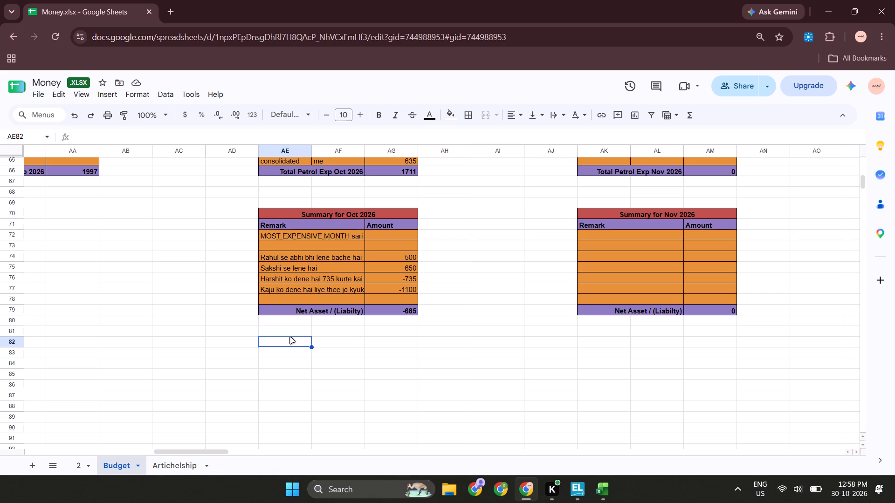
pyautogui.scroll(11, 290, 338)
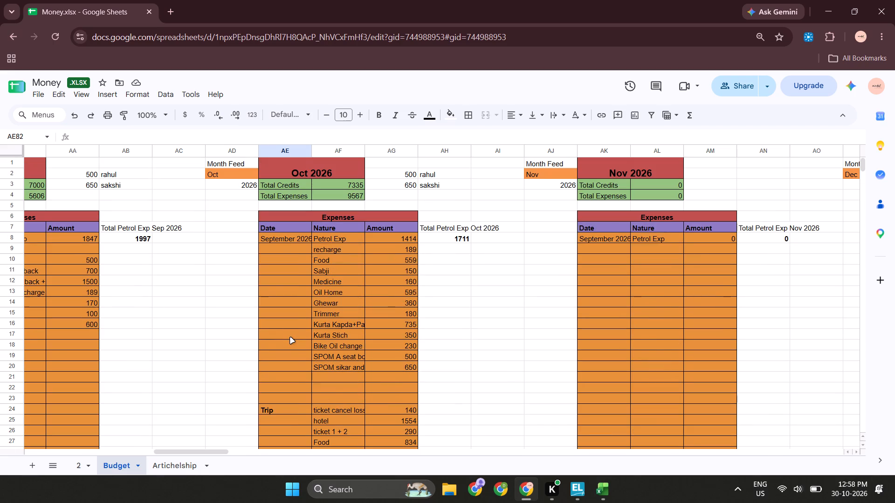
pyautogui.scroll(-5, 290, 338)
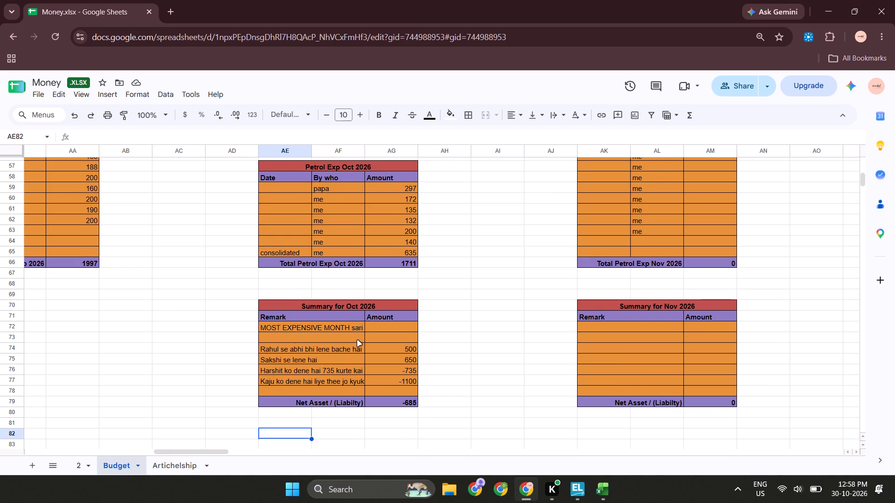
pyautogui.scroll(10, 358, 340)
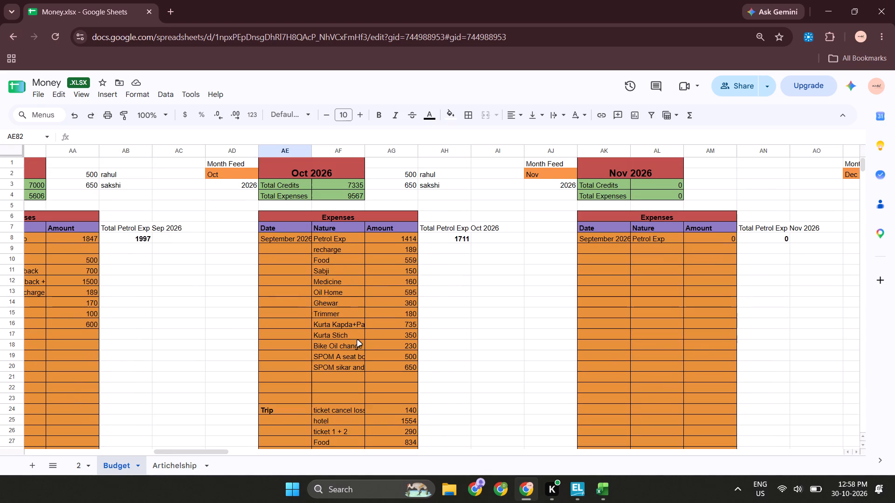
pyautogui.scroll(1, 488, 381)
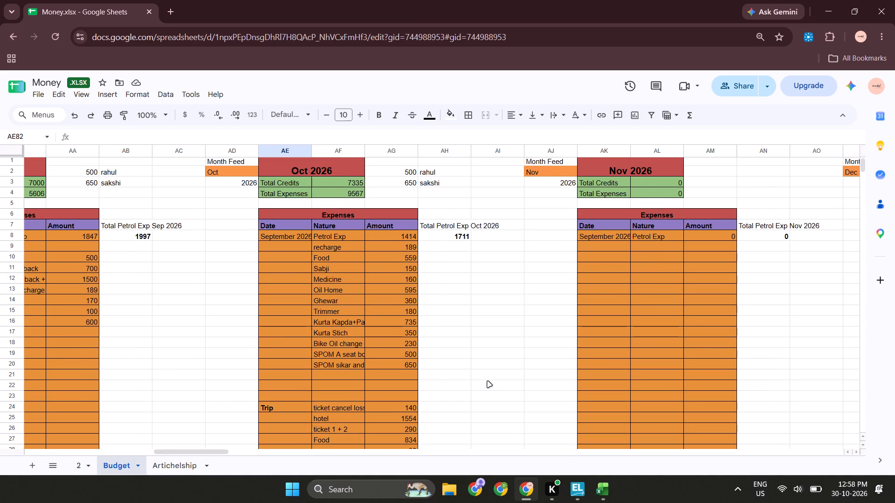
pyautogui.scroll(1, 488, 381)
pyautogui.scroll(-2, 488, 381)
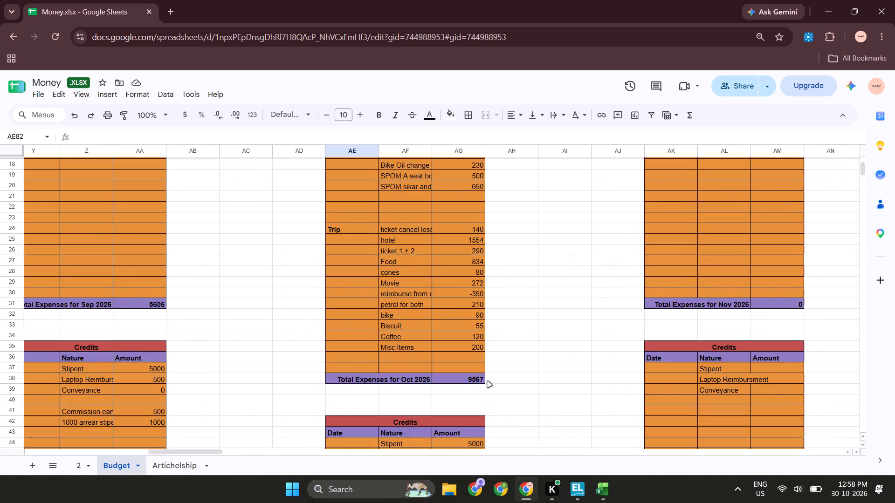
pyautogui.scroll(-3, 488, 381)
pyautogui.scroll(1, 488, 381)
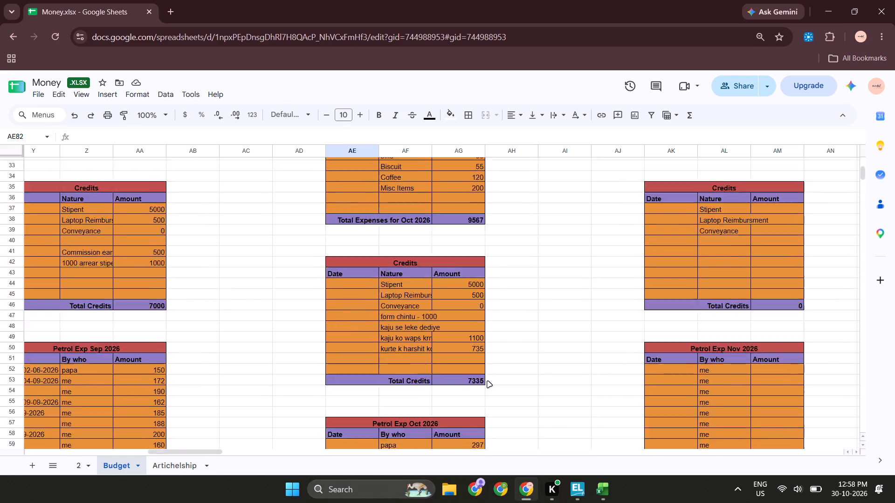
pyautogui.scroll(3, 488, 381)
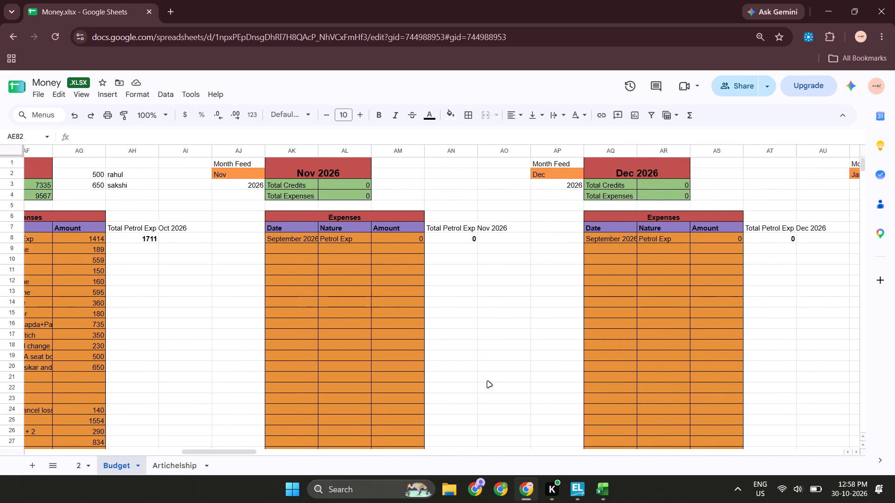
pyautogui.scroll(1, 488, 381)
pyautogui.hscroll(3, 488, 381)
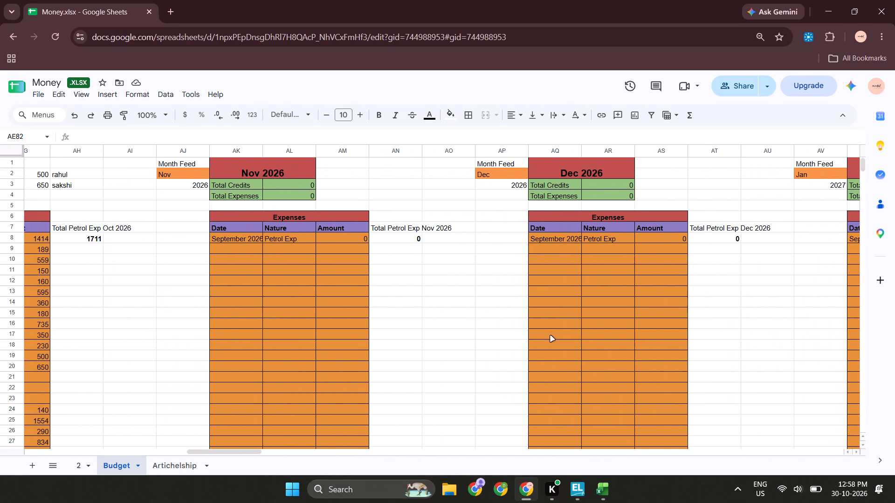
pyautogui.hscroll(3, 479, 340)
pyautogui.scroll(1, 479, 340)
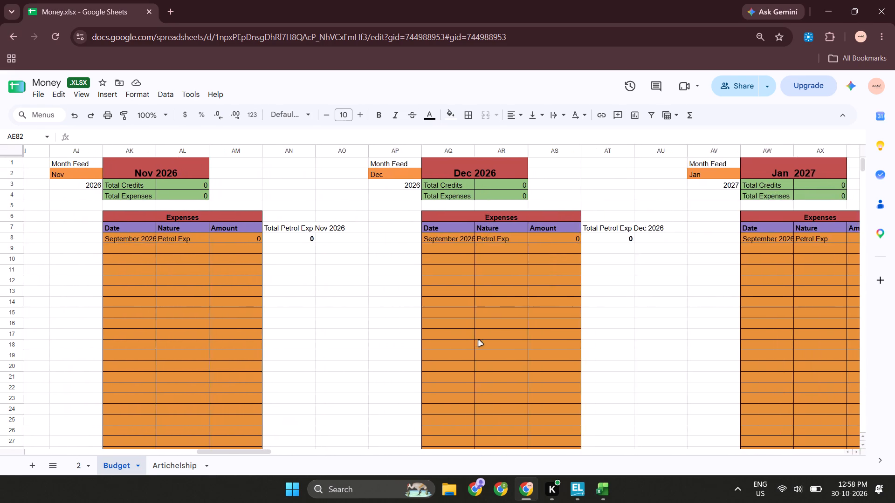
# Delete the two amounts and names beside the Oct 2026 header, in AG2:AH3.
pyautogui.scroll(1, 479, 340)
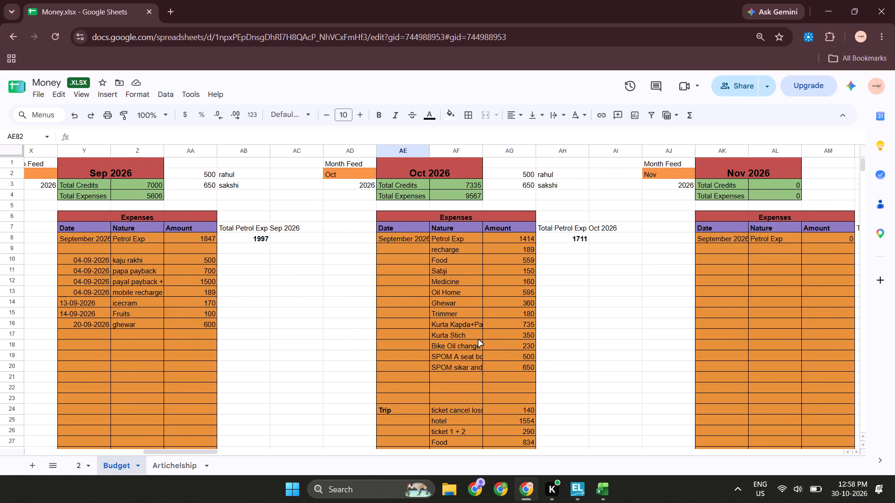
pyautogui.moveTo(513, 177); pyautogui.dragTo(532, 189)
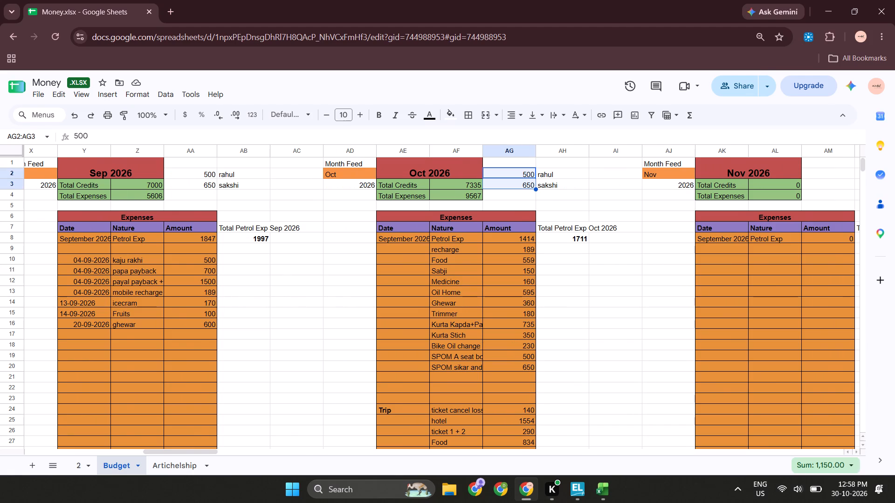
pyautogui.hotkey('shift', 'Right')
pyautogui.press('Delete')
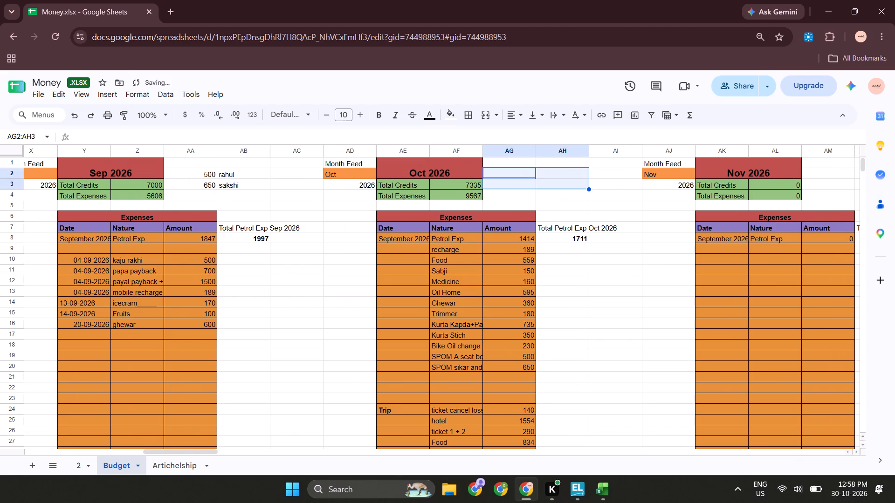
pyautogui.click(315, 261)
# Copy the Summary for Oct 2026 table (AE70:AG79) into the Sep 2026 block, starting at Y70.
pyautogui.scroll(-3, 274, 234)
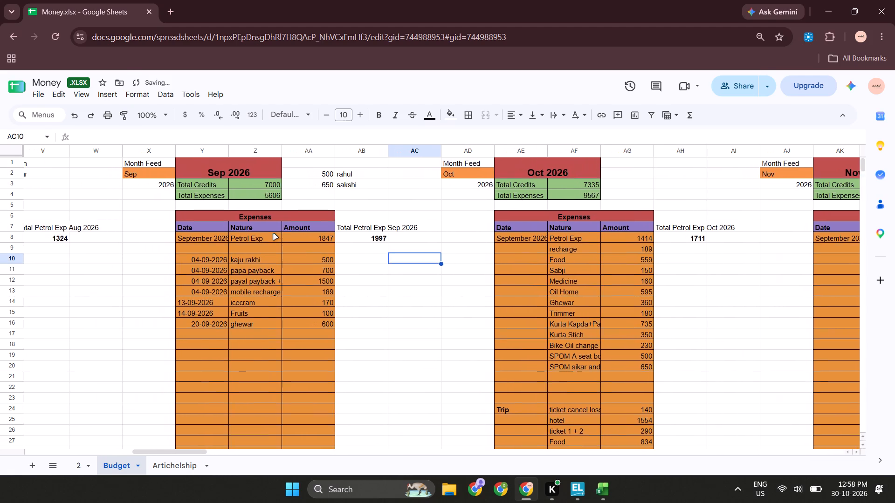
pyautogui.scroll(-2, 274, 234)
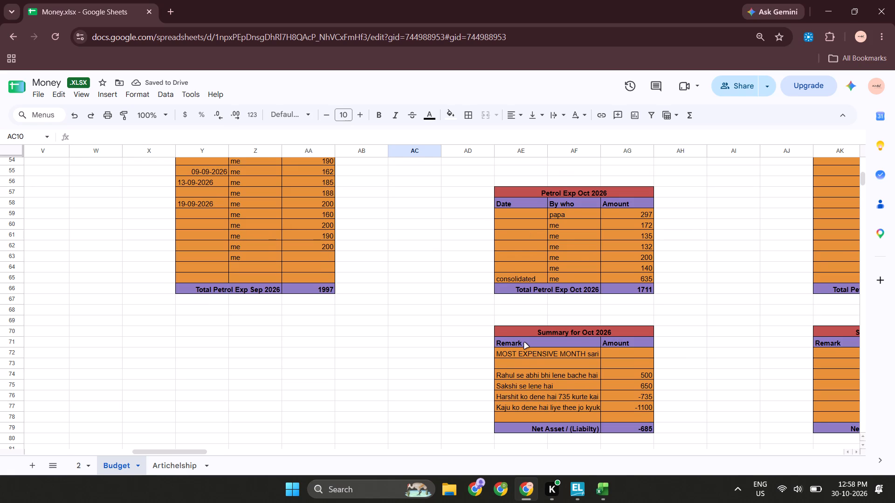
pyautogui.click(524, 343)
pyautogui.press('Up')
pyautogui.hotkey('shift', 'Down')
pyautogui.hotkey('shift', 'Down')
pyautogui.hotkey('shift', 'Down')
pyautogui.hotkey('shift', 'Down')
pyautogui.hotkey('shift', 'Down')
pyautogui.hotkey('shift', 'Down')
pyautogui.hotkey('shift', 'Down')
pyautogui.hotkey('shift', 'Down')
pyautogui.hotkey('shift', 'Down')
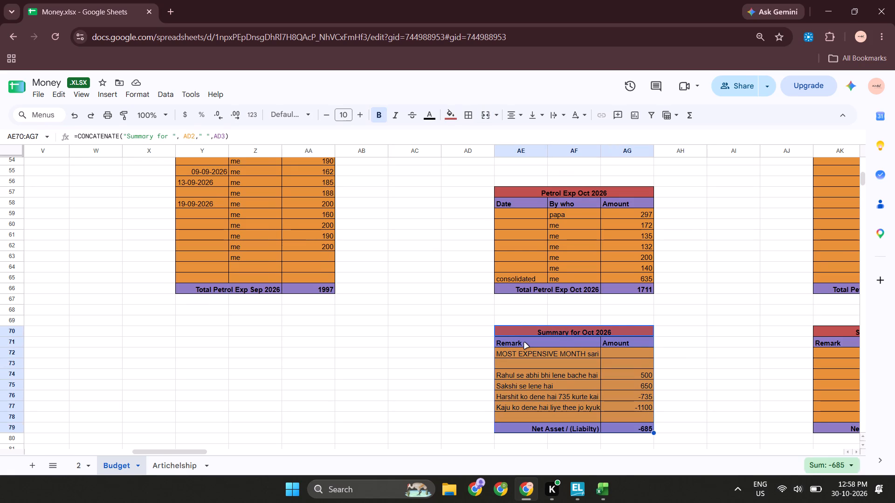
pyautogui.hotkey('ctrl', 'c')
pyautogui.press('Left')
pyautogui.press('Left')
pyautogui.press('Left')
pyautogui.press('Left')
pyautogui.press('Left')
pyautogui.press('Left')
pyautogui.hotkey('ctrl', 'v')
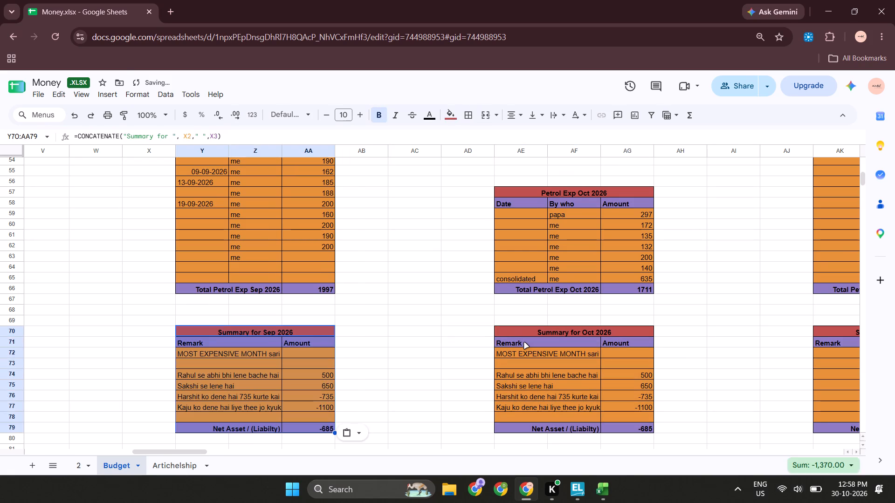
# Clear the "MOST EXPENSIVE MONTH" remark from Y72 in the Summary for Sep 2026 table.
pyautogui.press('Up')
pyautogui.press('Down')
pyautogui.press('Down')
pyautogui.press('Down')
pyautogui.press('Down')
pyautogui.press('Up')
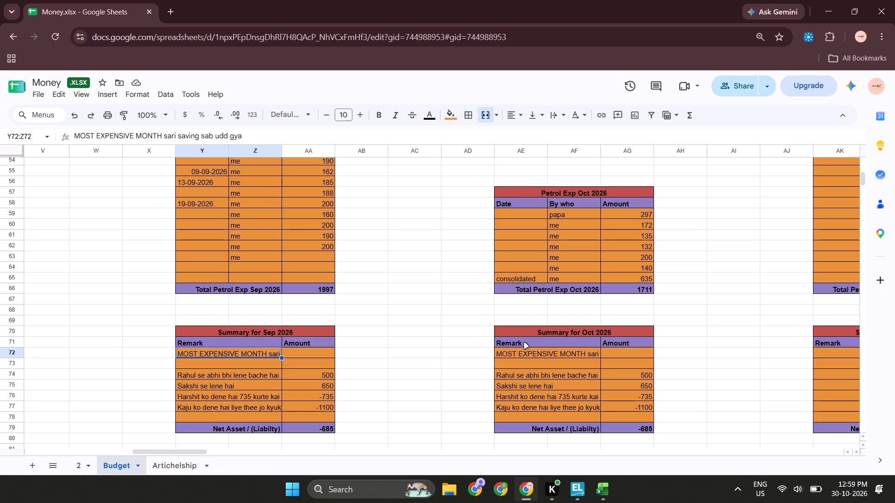
pyautogui.press('Down')
pyautogui.press('Up')
pyautogui.press('Down')
pyautogui.press('Up')
pyautogui.press('Left')
pyautogui.press('Up')
pyautogui.press('Right')
pyautogui.press('Down')
pyautogui.press('Down')
pyautogui.press('Right')
pyautogui.press('Up')
pyautogui.press('Left')
pyautogui.hotkey('shift', 'Down')
pyautogui.hotkey('shift', 'Right')
pyautogui.hotkey('shift', 'Down')
pyautogui.hotkey('shift', 'Down')
pyautogui.hotkey('shift', 'Down')
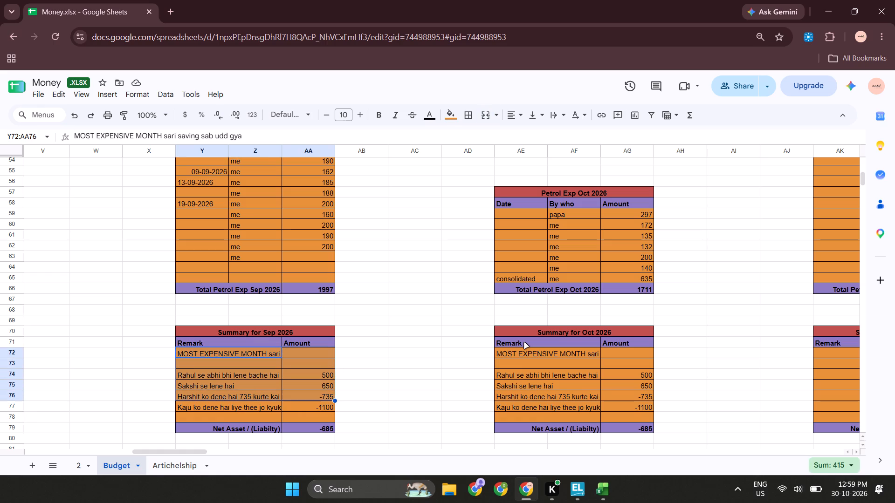
pyautogui.press('Down')
pyautogui.press('Right')
pyautogui.press('Up')
pyautogui.press('Left')
pyautogui.press('Delete')
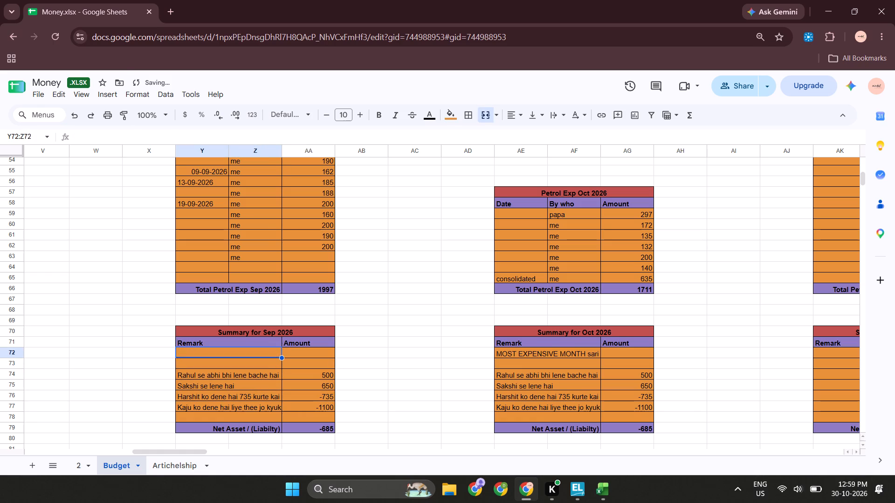
# Delete the two liability remarks and their amounts, -735 and -1100, from Y76:AA77 in the Summary for Sep 2026 table.
pyautogui.press('Down')
pyautogui.press('Down')
pyautogui.press('Down')
pyautogui.press('Down')
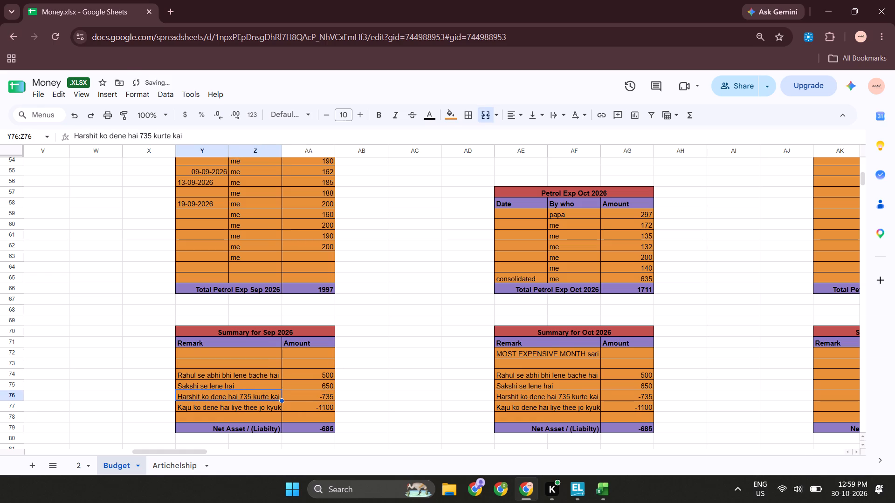
pyautogui.press('Down')
pyautogui.press('Up')
pyautogui.hotkey('shift', 'Down')
pyautogui.hotkey('shift', 'Right')
pyautogui.press('Delete')
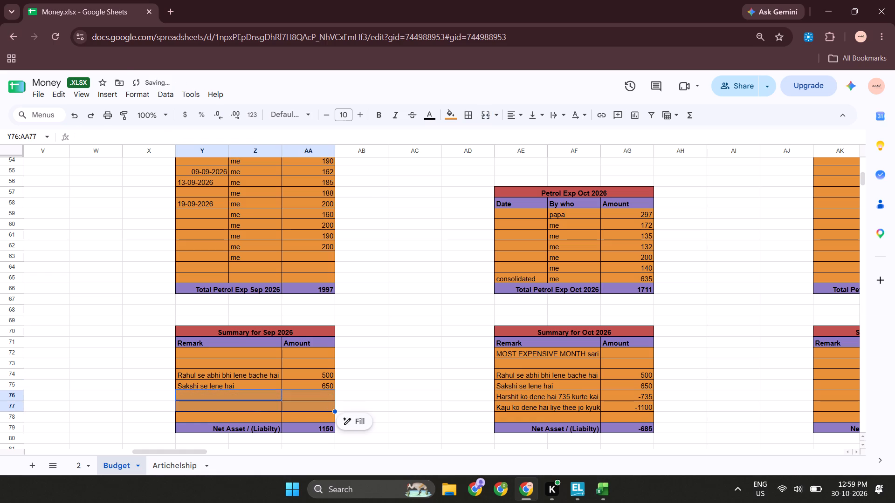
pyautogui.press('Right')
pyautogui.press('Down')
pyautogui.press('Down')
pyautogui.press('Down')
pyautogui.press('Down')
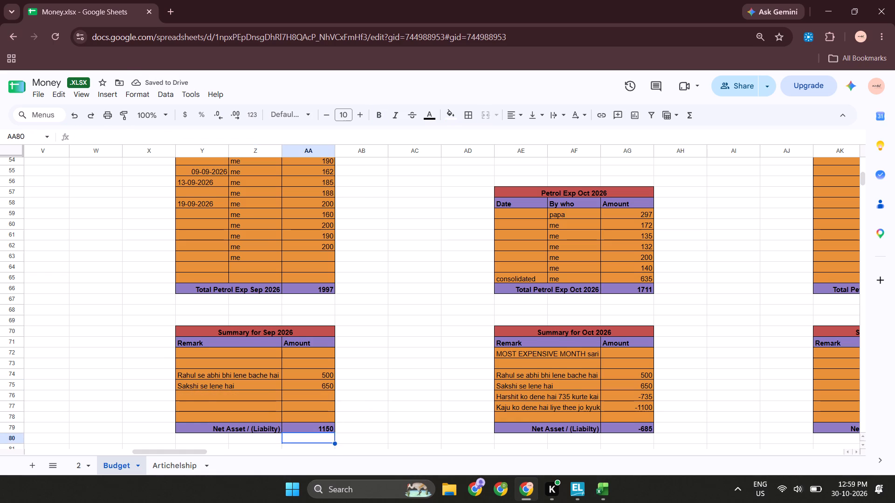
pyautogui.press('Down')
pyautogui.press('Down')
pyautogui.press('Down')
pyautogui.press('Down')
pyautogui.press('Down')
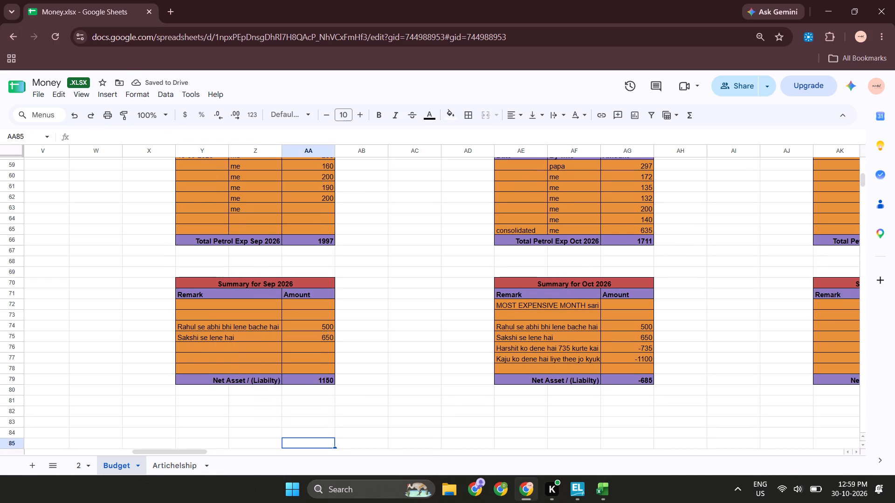
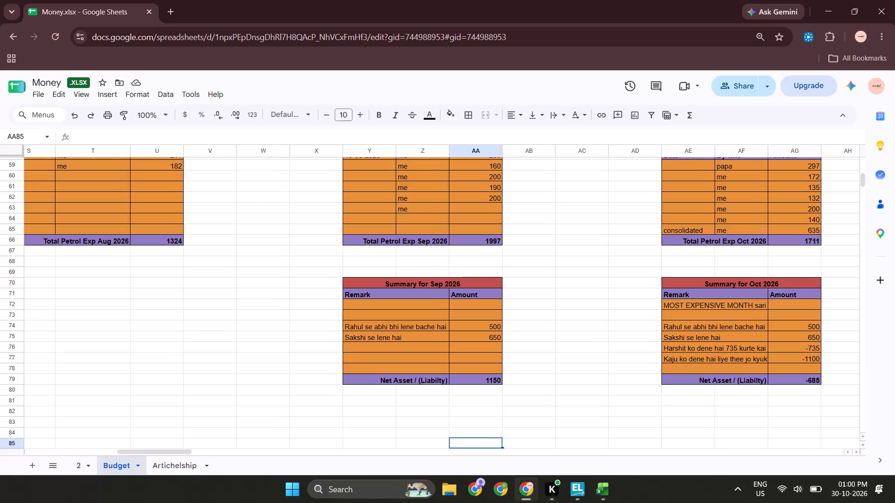
# Review the headers, expense tables and summary tables of the Aug to Nov 2026 blocks.
pyautogui.scroll(2, 524, 343)
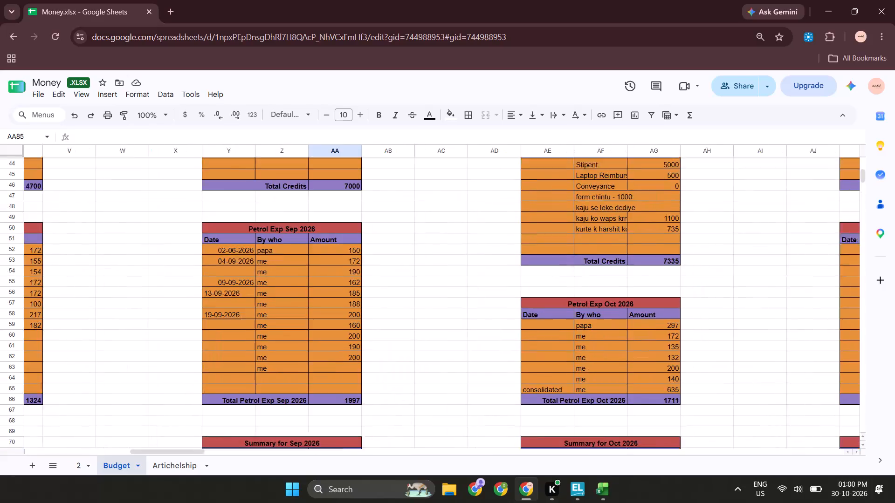
pyautogui.scroll(5, 524, 343)
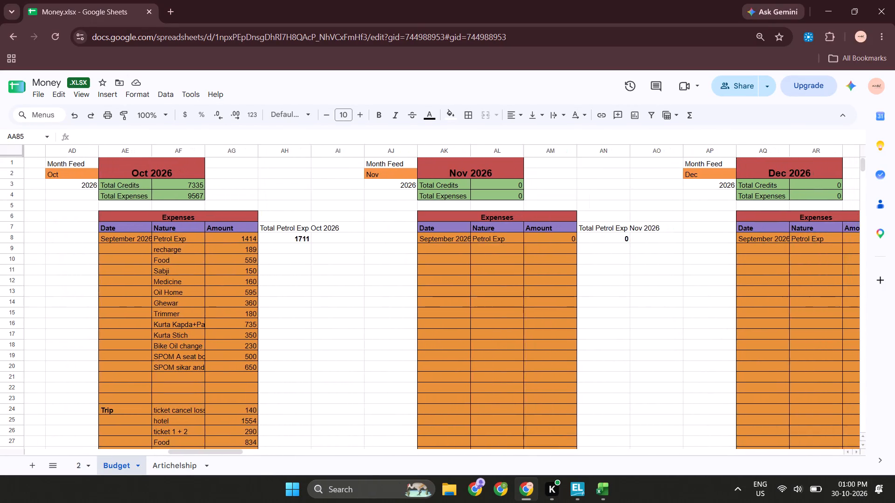
pyautogui.hscroll(2, 524, 343)
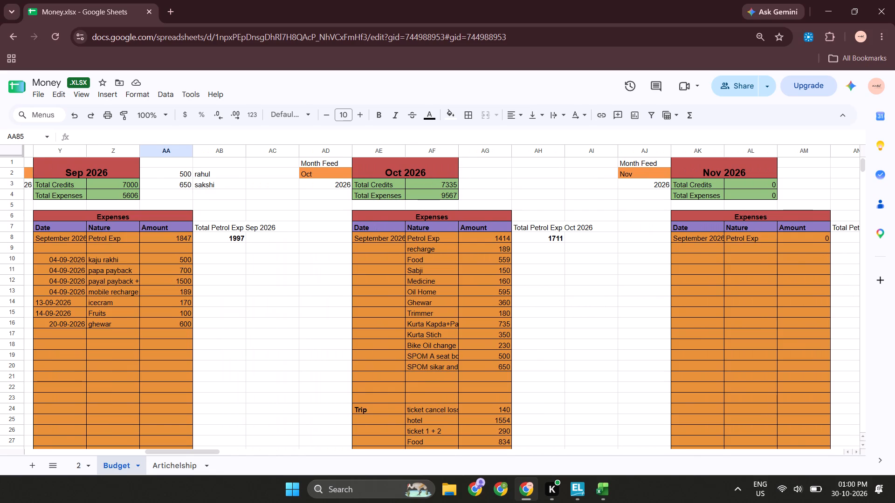
pyautogui.hscroll(6, 524, 343)
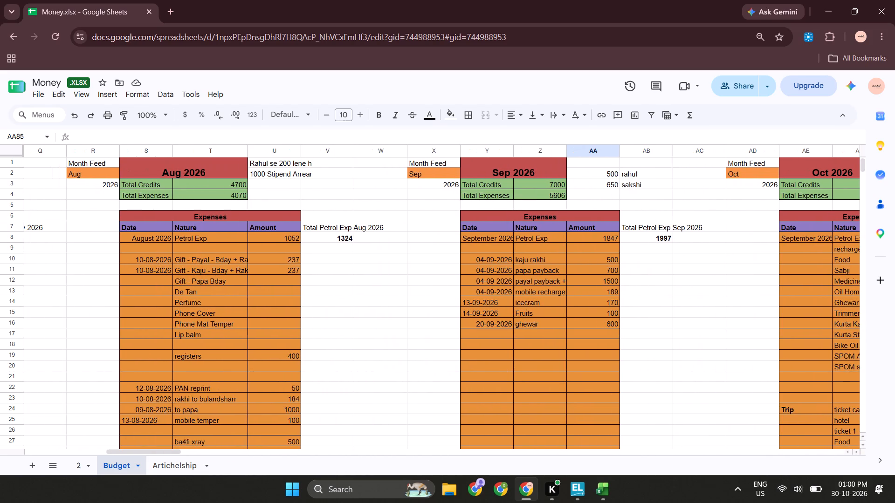
pyautogui.hscroll(-4, 524, 343)
pyautogui.scroll(-5, 524, 343)
pyautogui.scroll(1, 524, 343)
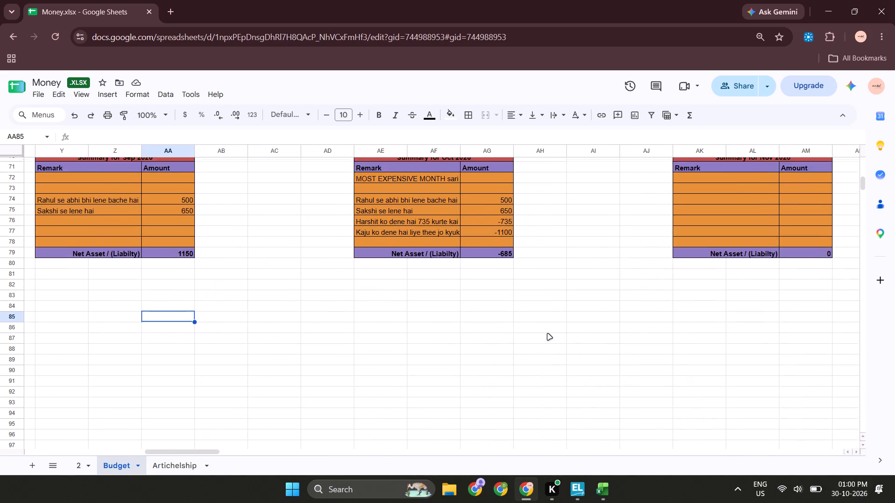
pyautogui.scroll(1, 548, 334)
pyautogui.scroll(-1, 548, 334)
pyautogui.scroll(1, 548, 334)
pyautogui.hscroll(1, 548, 334)
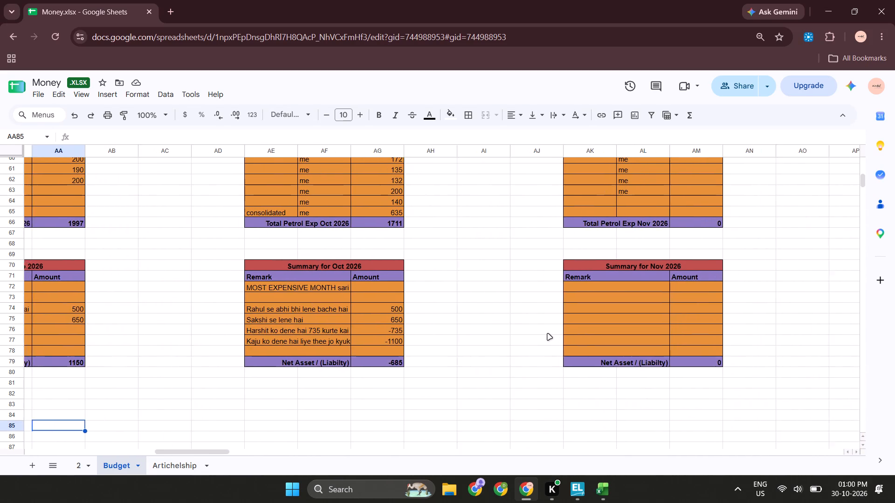
pyautogui.hscroll(1, 548, 334)
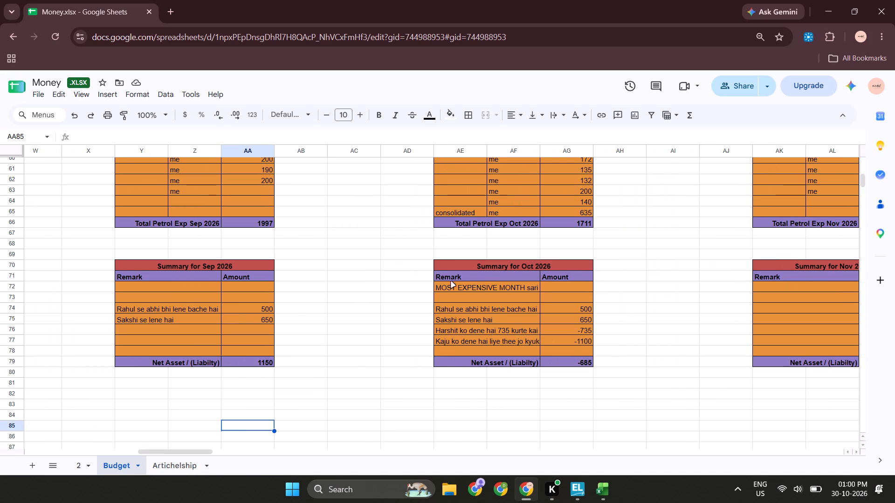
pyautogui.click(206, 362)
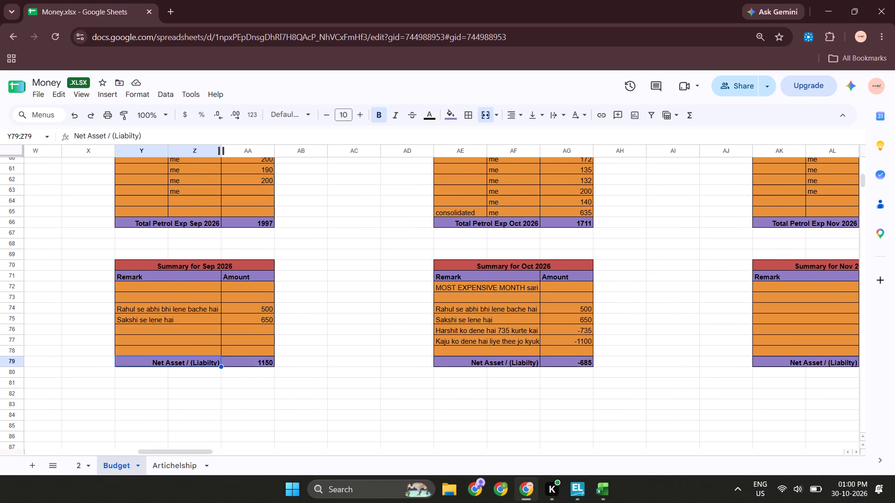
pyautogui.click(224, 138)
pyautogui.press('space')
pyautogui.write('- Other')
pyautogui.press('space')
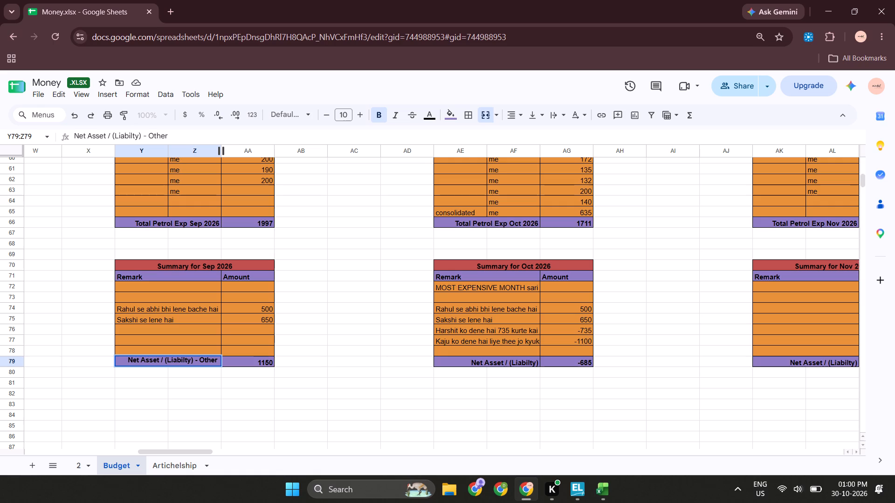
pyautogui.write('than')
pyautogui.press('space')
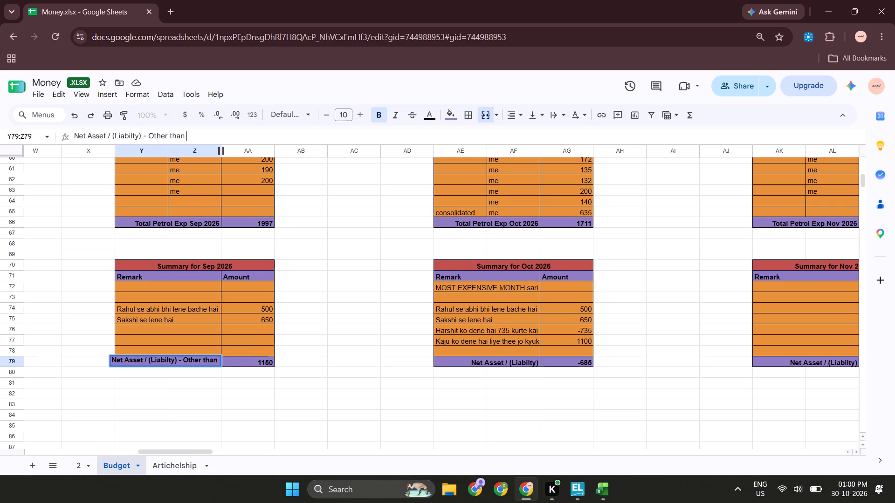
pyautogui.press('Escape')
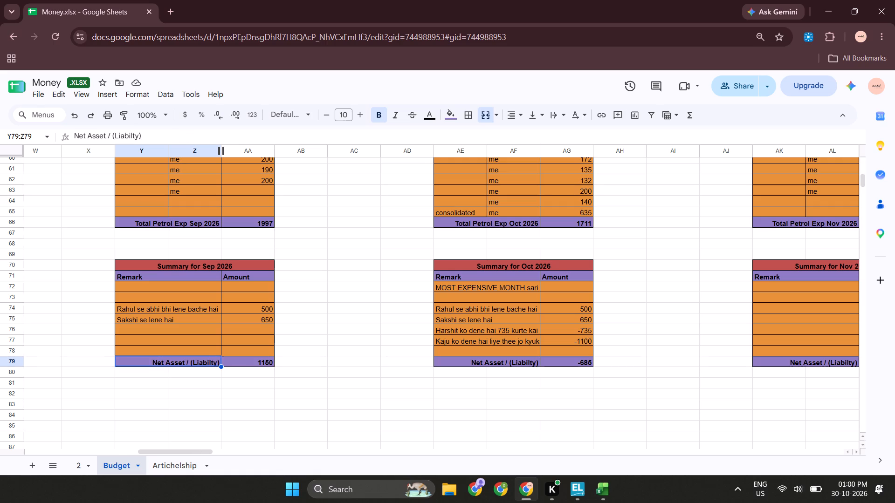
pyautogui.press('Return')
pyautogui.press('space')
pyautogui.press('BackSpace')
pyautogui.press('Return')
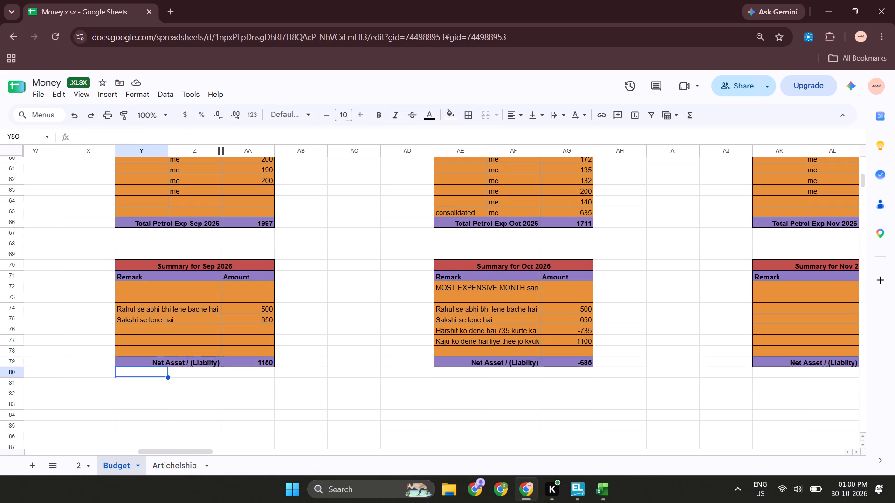
# Examine the "Net Asset / (Liabilty)" row across the summary tables from Sep to Dec 2026.
pyautogui.press('Up')
pyautogui.press('Right')
pyautogui.press('Right')
pyautogui.press('Right')
pyautogui.press('Right')
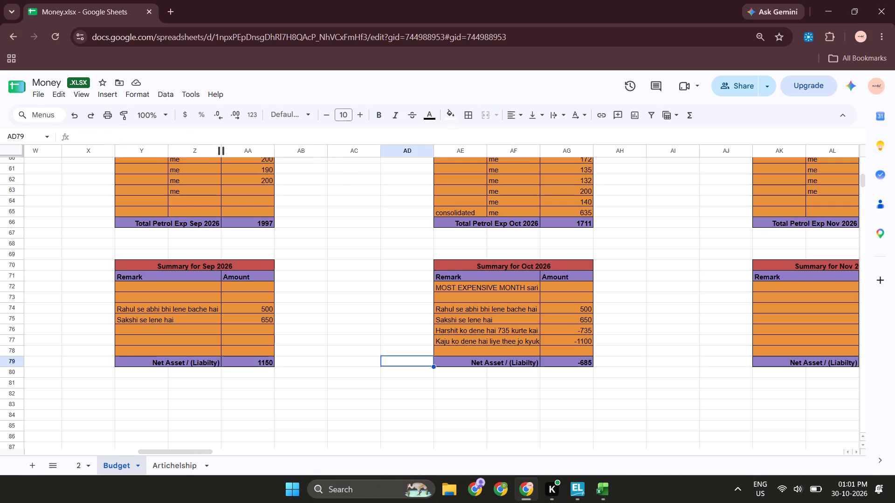
pyautogui.press('Right')
pyautogui.press('Right')
pyautogui.press('Right')
pyautogui.press('Right')
pyautogui.press('Right')
pyautogui.press('Right')
pyautogui.press('Right')
pyautogui.press('Right')
pyautogui.press('Right')
pyautogui.press('Right')
pyautogui.press('Right')
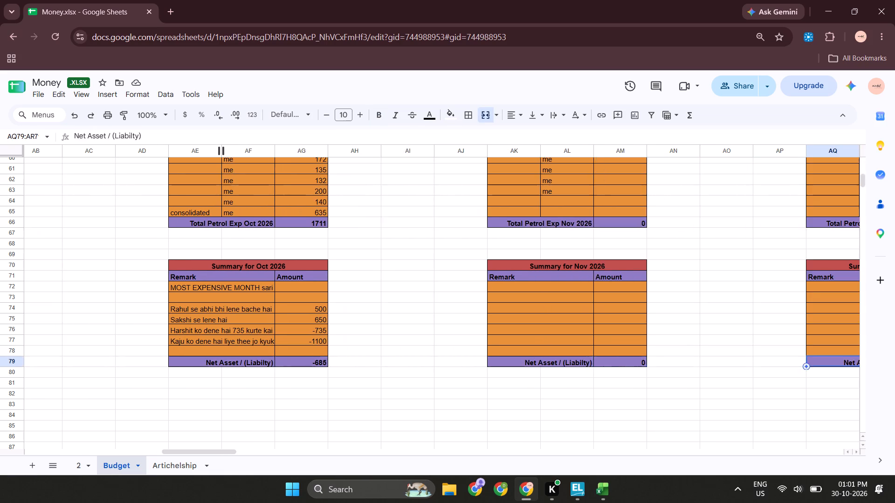
pyautogui.press('Right')
pyautogui.press('Right')
pyautogui.press('Left')
pyautogui.press('Left')
pyautogui.press('Left')
pyautogui.press('Left')
pyautogui.press('Left')
pyautogui.press('Left')
pyautogui.press('Left')
pyautogui.press('Left')
pyautogui.press('Left')
pyautogui.press('Left')
pyautogui.press('Left')
pyautogui.press('Left')
pyautogui.press('Left')
pyautogui.press('Left')
pyautogui.press('Left')
pyautogui.press('Left')
pyautogui.press('Left')
pyautogui.press('Left')
pyautogui.press('Left')
pyautogui.press('Left')
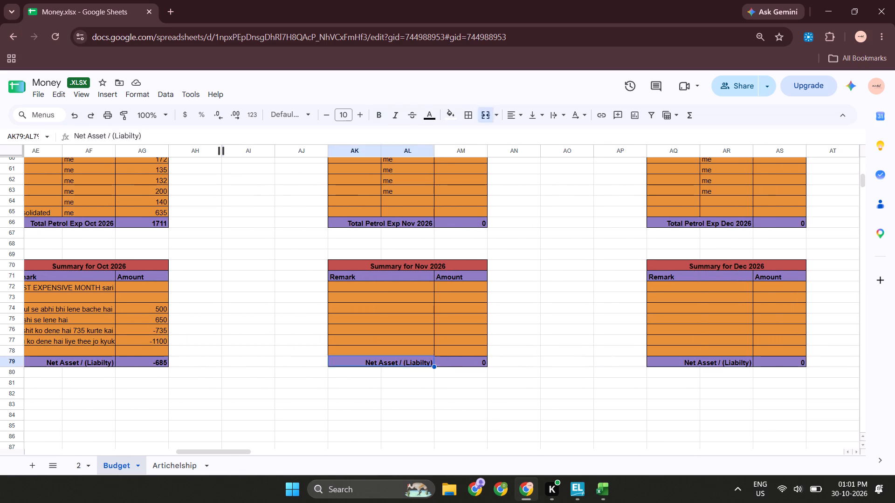
pyautogui.press('Right')
pyautogui.press('Right')
pyautogui.press('Left')
pyautogui.press('Left')
pyautogui.press('Left')
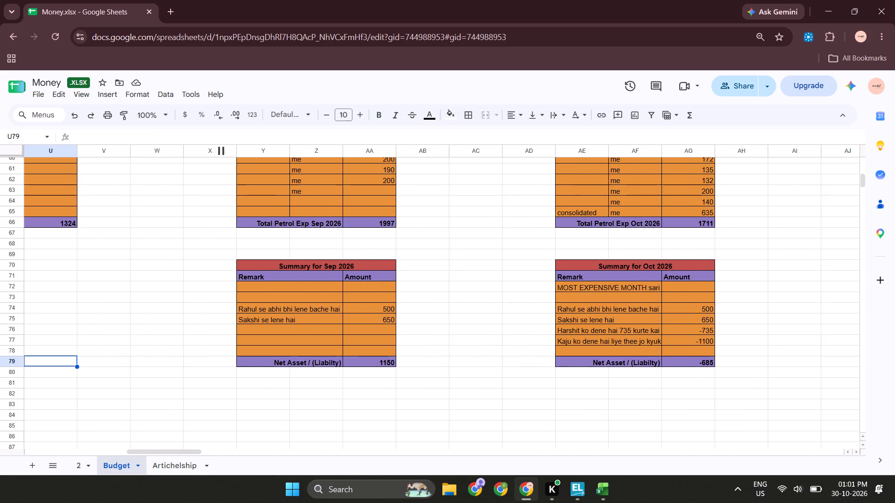
pyautogui.press('Left')
# Add a second line reading "Other than Savings" to the "Net Asset / (Liabilty)" label in Y79 of the Sep 2026 summary.
pyautogui.press('Right')
pyautogui.press('Right')
pyautogui.press('Right')
pyautogui.press('Right')
pyautogui.press('Right')
pyautogui.press('Right')
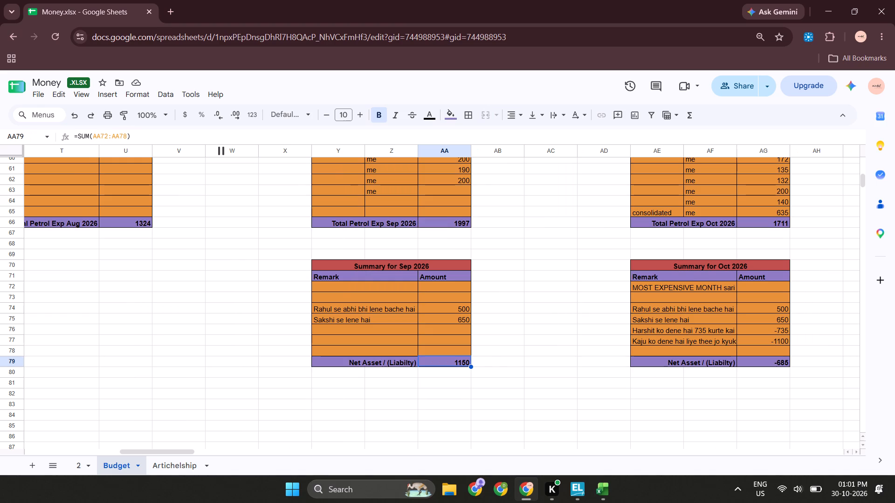
pyautogui.press('Left')
pyautogui.press('Return')
pyautogui.press('Return')
pyautogui.press('Return')
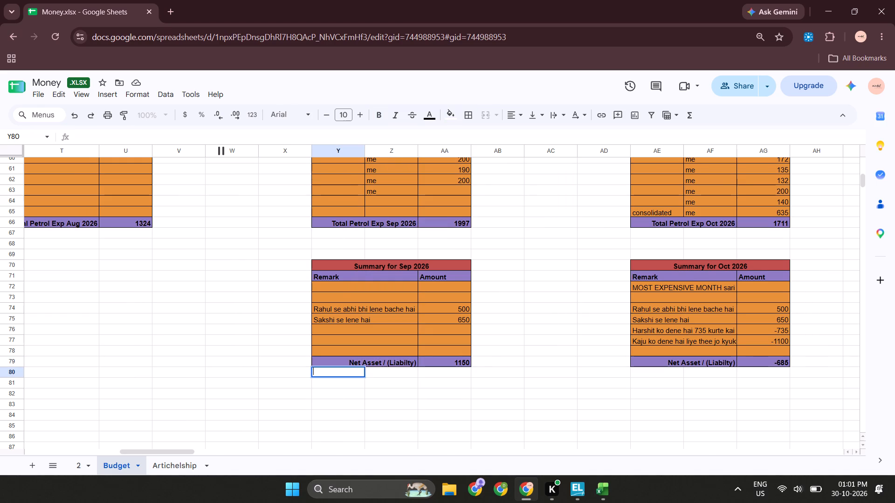
pyautogui.press('Up')
pyautogui.press('Escape')
pyautogui.press('Up')
pyautogui.press('Return')
pyautogui.press('Right')
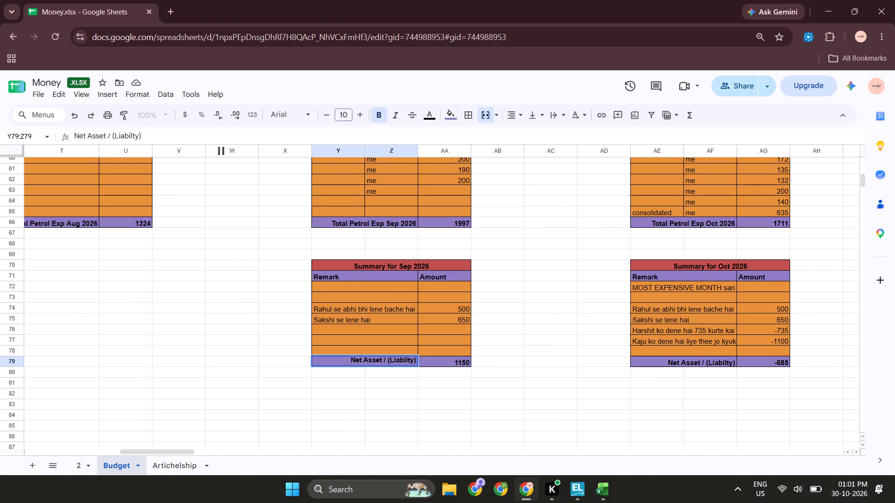
pyautogui.hotkey('alt', 'Return')
pyautogui.write('OTher')
pyautogui.press('space')
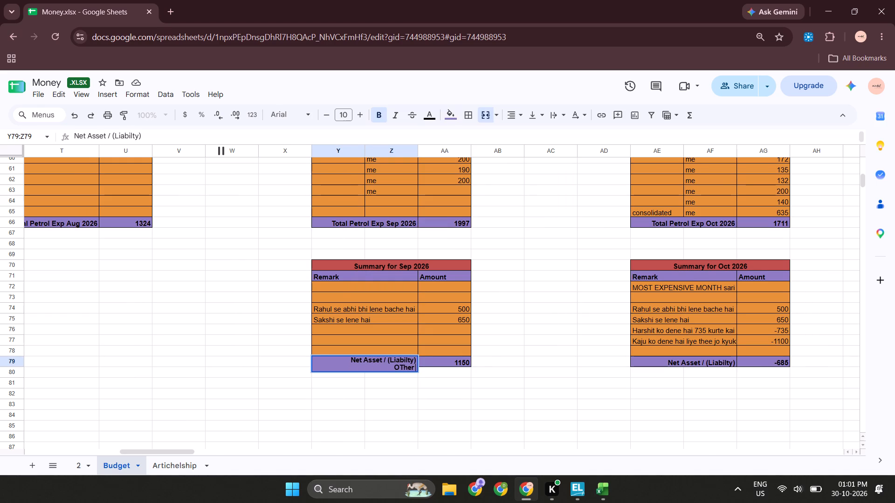
pyautogui.press('BackSpace')
pyautogui.press('BackSpace')
pyautogui.press('BackSpace')
pyautogui.press('BackSpace')
pyautogui.press('BackSpace')
pyautogui.write('ther than Savind')
pyautogui.press('BackSpace')
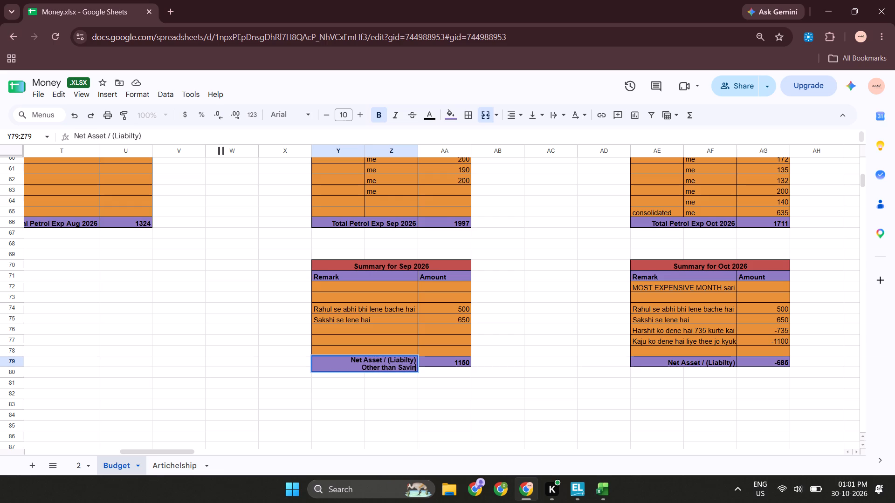
pyautogui.press('BackSpace')
pyautogui.write('ngs')
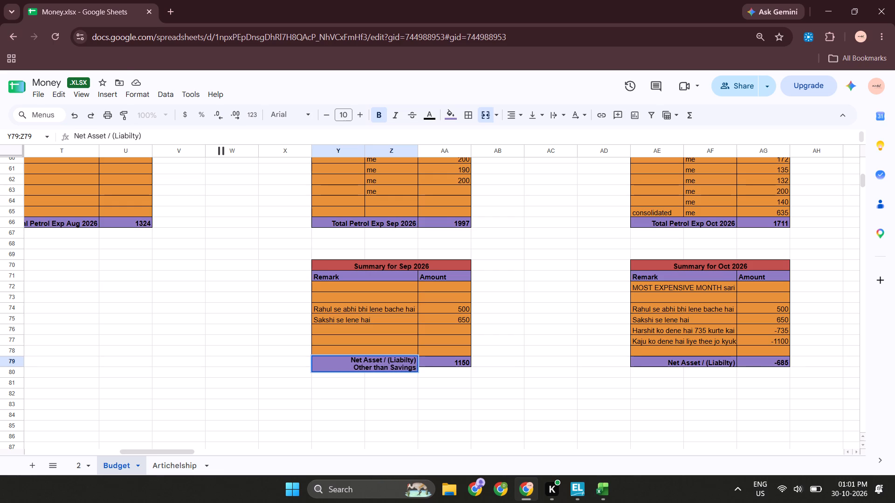
pyautogui.press('Return')
pyautogui.press('Up')
pyautogui.press('Right')
pyautogui.press('Left')
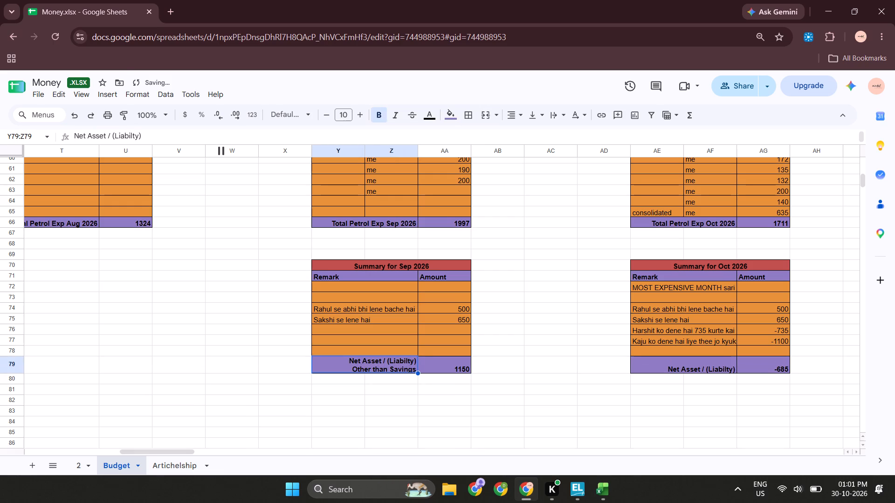
# Copy the two-line net asset label from Y79 into the Oct 2026 and Nov 2026 summaries, at AE79 and AK79.
pyautogui.press('Right')
pyautogui.press('Right')
pyautogui.press('Left')
pyautogui.press('Left')
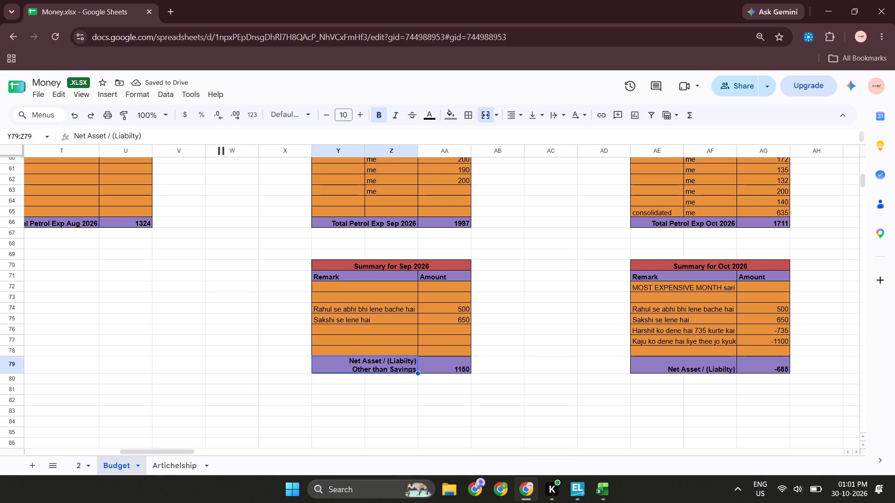
pyautogui.hotkey('ctrl', 'c')
pyautogui.press('Right')
pyautogui.press('Right')
pyautogui.press('Right')
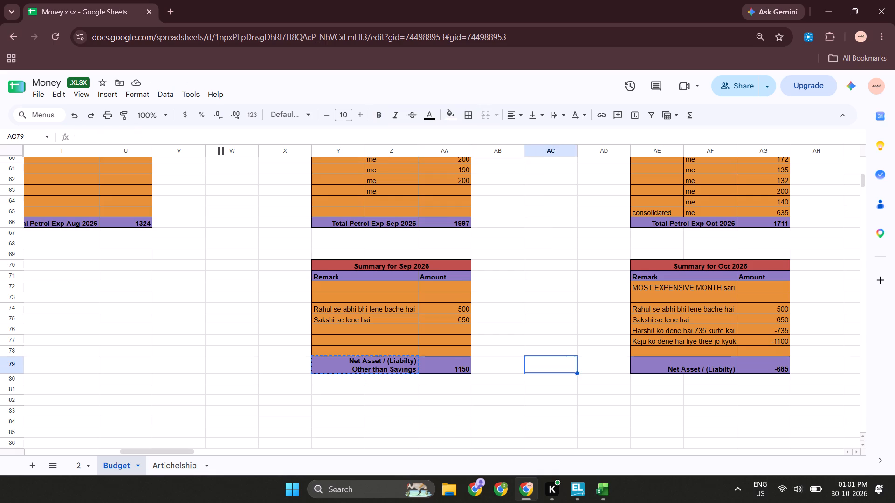
pyautogui.press('Right')
pyautogui.press('Right')
pyautogui.hotkey('ctrl', 'v')
pyautogui.press('Right')
pyautogui.press('Right')
pyautogui.press('Right')
pyautogui.press('Right')
pyautogui.press('Right')
pyautogui.press('Right')
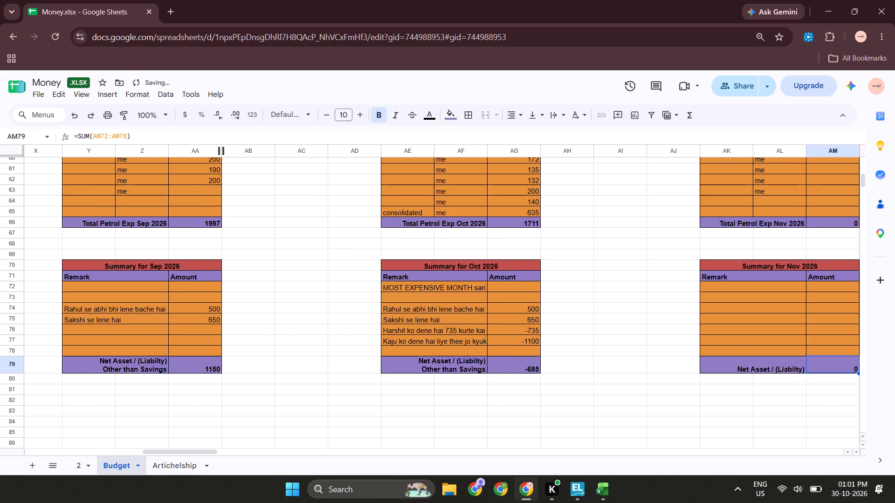
pyautogui.press('Left')
pyautogui.hotkey('ctrl', 'v')
# Paste the same two-line net asset label into the Dec 2026 and Jan 2027 summaries, at AQ79 and AW79.
pyautogui.press('Right')
pyautogui.press('Right')
pyautogui.press('Right')
pyautogui.press('Right')
pyautogui.press('Right')
pyautogui.hotkey('ctrl', 'v')
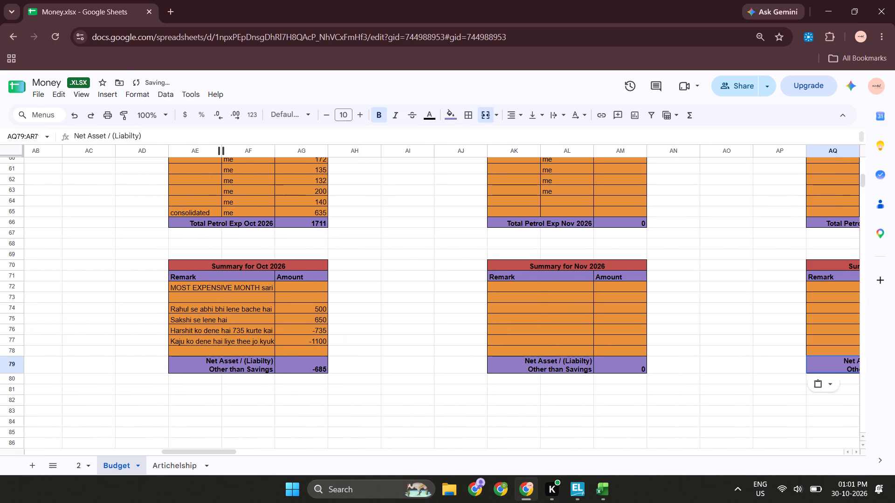
pyautogui.press('Right')
pyautogui.press('Right')
pyautogui.press('Right')
pyautogui.press('Right')
pyautogui.press('Right')
pyautogui.press('Right')
pyautogui.press('Left')
pyautogui.hotkey('ctrl', 'v')
# Paste the two-line net asset label into the Feb 2027 and Mar 2027 summaries, at BC79 and BI79.
pyautogui.press('Right')
pyautogui.press('Right')
pyautogui.press('Right')
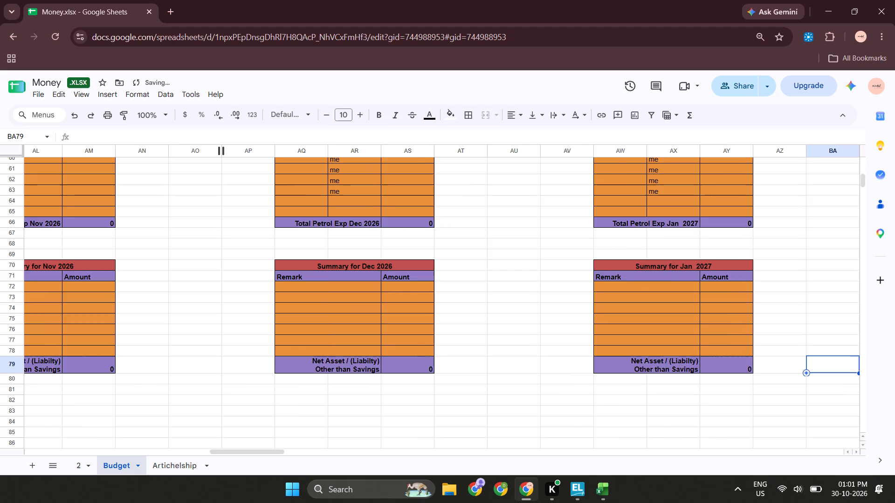
pyautogui.press('Right')
pyautogui.press('Right')
pyautogui.press('Right')
pyautogui.press('Left')
pyautogui.hotkey('ctrl', 'v')
pyautogui.press('Right')
pyautogui.press('Right')
pyautogui.press('Right')
pyautogui.press('Right')
pyautogui.press('Right')
pyautogui.press('Right')
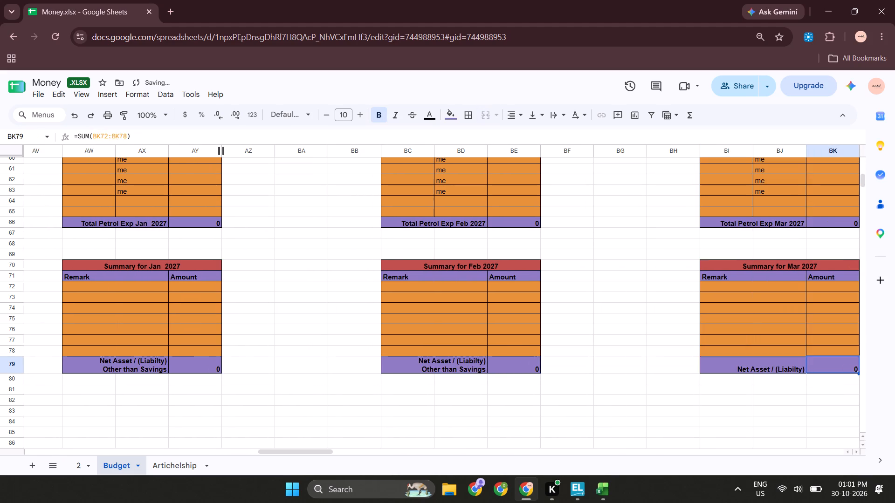
pyautogui.press('Left')
pyautogui.hotkey('ctrl', 'v')
# Paste the two-line net asset label into the Apr 2027 and May 2027 summaries, at BO79 and BU79.
pyautogui.press('Right')
pyautogui.press('Right')
pyautogui.press('Right')
pyautogui.press('Right')
pyautogui.press('Right')
pyautogui.press('Right')
pyautogui.press('Left')
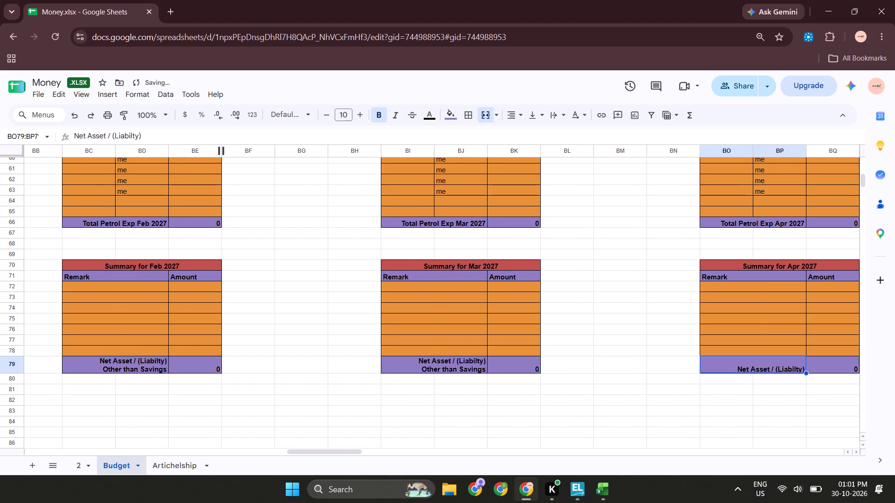
pyautogui.hotkey('ctrl', 'v')
pyautogui.press('Right')
pyautogui.press('Right')
pyautogui.press('Right')
pyautogui.press('Right')
pyautogui.press('Right')
pyautogui.hotkey('ctrl', 'v')
# Paste the two-line net asset label into the Jun, Jul and Aug 2027 summaries, at CA79, CG79 and CM79.
pyautogui.hotkey('ctrl', 'Right')
pyautogui.hotkey('ctrl', 'Right')
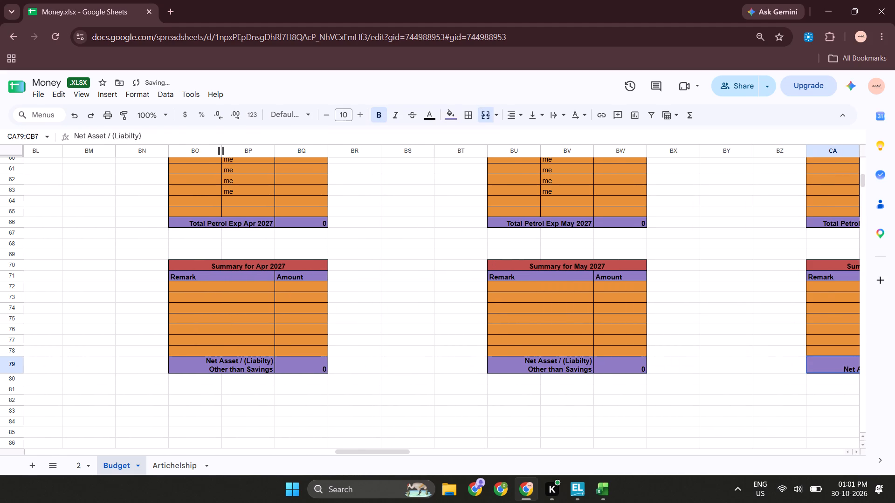
pyautogui.hotkey('ctrl', 'v')
pyautogui.hotkey('ctrl', 'Right')
pyautogui.hotkey('ctrl', 'Right')
pyautogui.hotkey('ctrl', 'v')
pyautogui.hotkey('ctrl', 'Right')
pyautogui.hotkey('ctrl', 'Right')
pyautogui.hotkey('ctrl', 'v')
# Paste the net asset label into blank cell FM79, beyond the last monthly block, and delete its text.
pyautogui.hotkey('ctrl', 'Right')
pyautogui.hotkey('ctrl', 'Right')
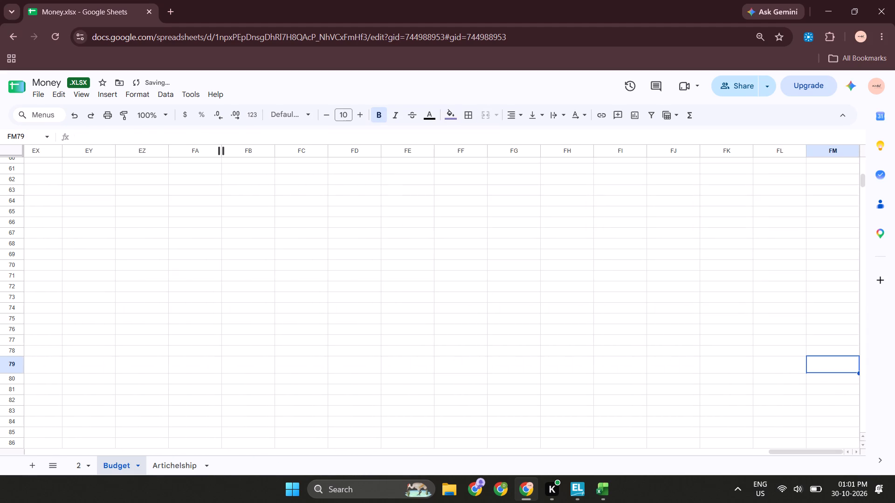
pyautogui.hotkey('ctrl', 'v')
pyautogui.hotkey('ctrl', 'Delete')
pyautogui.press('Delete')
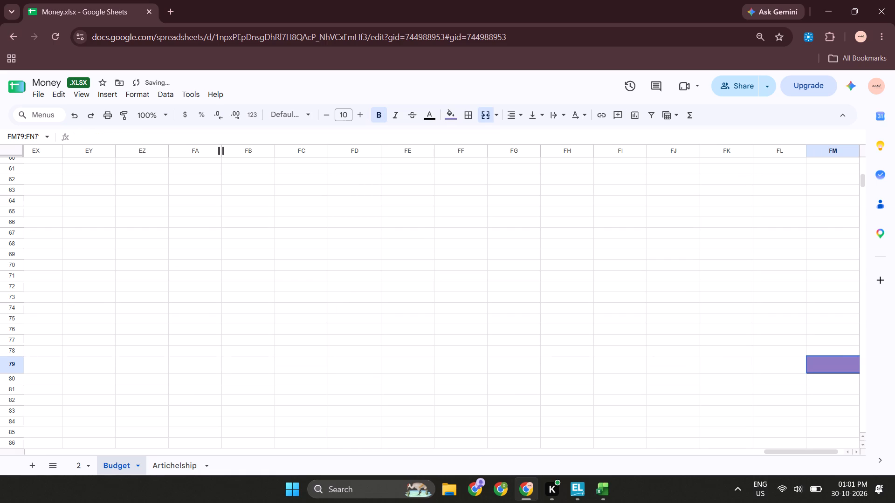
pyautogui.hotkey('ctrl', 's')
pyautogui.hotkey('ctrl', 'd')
# Check the net asset labels in row 79 from the Aug 2027 summary back to Nov 2026.
pyautogui.press('Left')
pyautogui.press('Left')
pyautogui.press('Left')
pyautogui.hotkey('ctrl', 'Left')
pyautogui.hotkey('ctrl', 'Left')
pyautogui.hotkey('ctrl', 'Left')
pyautogui.hotkey('ctrl', 'Left')
pyautogui.hotkey('ctrl', 'Left')
pyautogui.hotkey('ctrl', 'Left')
pyautogui.hotkey('ctrl', 'Left')
pyautogui.hotkey('ctrl', 'Left')
pyautogui.hotkey('ctrl', 'Left')
pyautogui.hotkey('ctrl', 'Left')
pyautogui.hotkey('ctrl', 'Left')
pyautogui.hotkey('ctrl', 'Left')
pyautogui.hotkey('ctrl', 'Left')
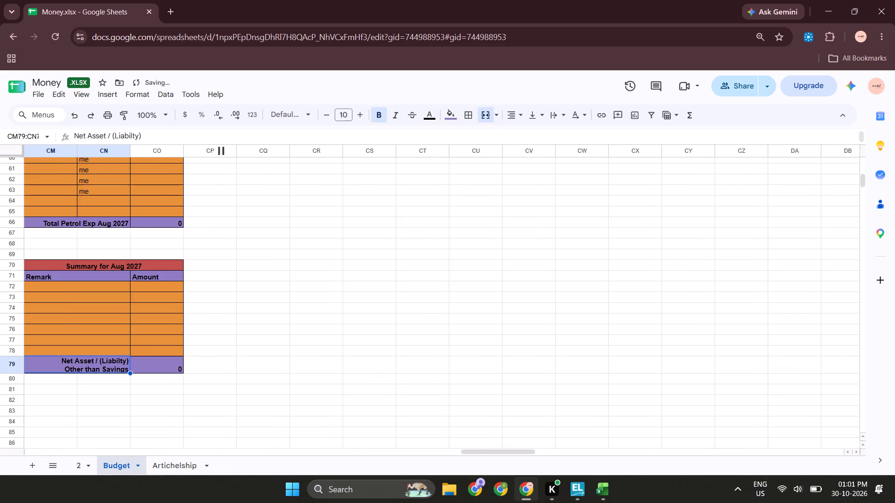
pyautogui.press('Left')
pyautogui.press('Left')
pyautogui.press('Left')
pyautogui.press('Left')
pyautogui.press('Left')
pyautogui.press('Left')
pyautogui.press('Left')
pyautogui.press('Left')
pyautogui.press('Left')
pyautogui.press('Left')
pyautogui.press('Left')
pyautogui.press('Left')
pyautogui.press('Left')
pyautogui.press('Left')
pyautogui.press('Left')
pyautogui.press('Left')
pyautogui.press('Left')
pyautogui.press('Left')
pyautogui.press('Left')
pyautogui.press('Left')
pyautogui.press('Left')
pyautogui.press('Left')
pyautogui.press('Left')
pyautogui.press('Left')
pyautogui.press('Left')
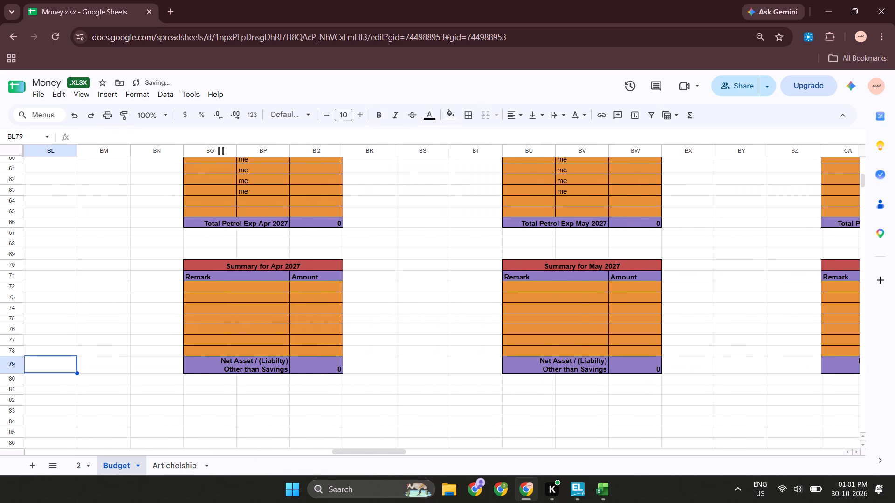
pyautogui.press('Left')
pyautogui.press('Left')
pyautogui.press('Left')
pyautogui.press('Left')
pyautogui.press('Left')
pyautogui.press('Left')
pyautogui.press('Left')
pyautogui.press('Left')
pyautogui.press('Left')
pyautogui.press('Left')
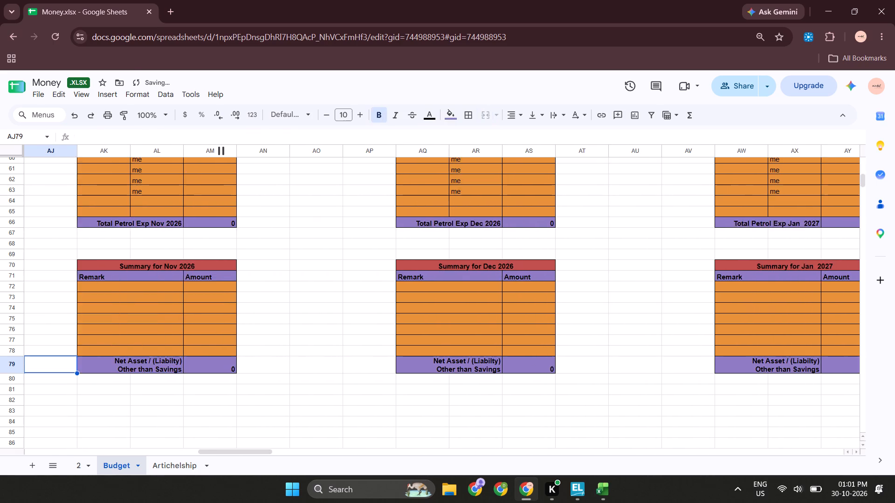
# Examine the Sep 2026 and Oct 2026 summaries side by side, including their net asset rows.
pyautogui.press('Left')
pyautogui.press('Left')
pyautogui.press('Left')
pyautogui.press('Left')
pyautogui.press('Left')
pyautogui.press('Left')
pyautogui.press('Left')
pyautogui.press('Left')
pyautogui.press('Right')
pyautogui.press('Right')
pyautogui.press('Left')
pyautogui.press('Left')
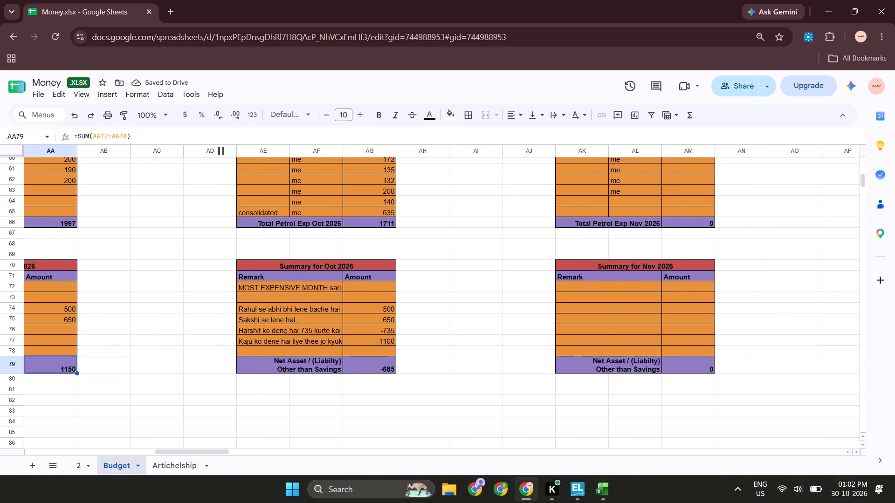
pyautogui.press('Left')
pyautogui.press('Left')
pyautogui.press('Left')
pyautogui.press('Left')
pyautogui.press('Left')
pyautogui.press('Right')
pyautogui.press('Right')
pyautogui.press('Right')
pyautogui.press('Right')
pyautogui.press('Right')
pyautogui.press('Right')
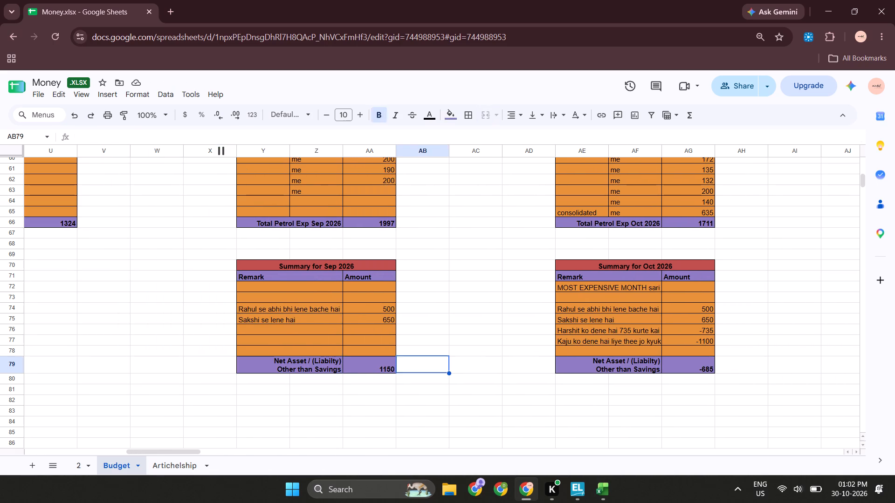
pyautogui.press('Right')
pyautogui.press('Left')
pyautogui.press('Left')
pyautogui.press('Left')
pyautogui.press('Right')
pyautogui.press('Right')
pyautogui.press('Right')
pyautogui.press('Right')
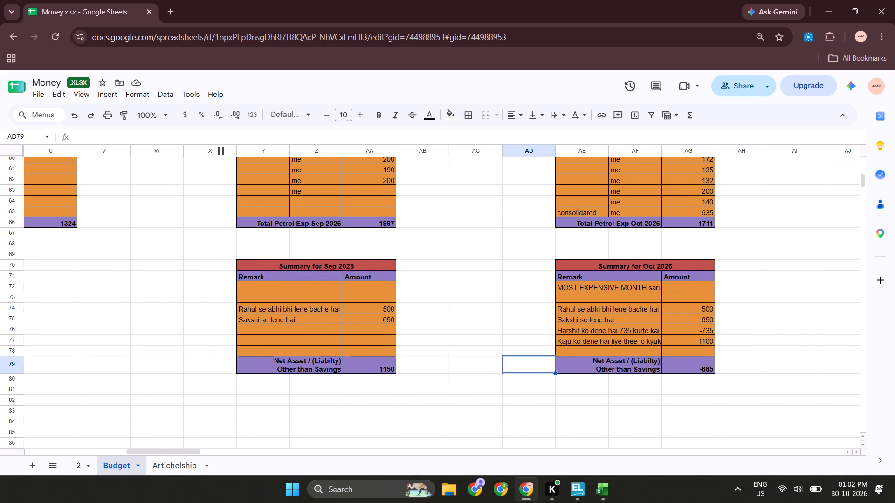
# Clear the contents of cells AA2:AB3 beside the Sep 2026 header.
pyautogui.scroll(-1, 379, 466)
pyautogui.scroll(10, 396, 384)
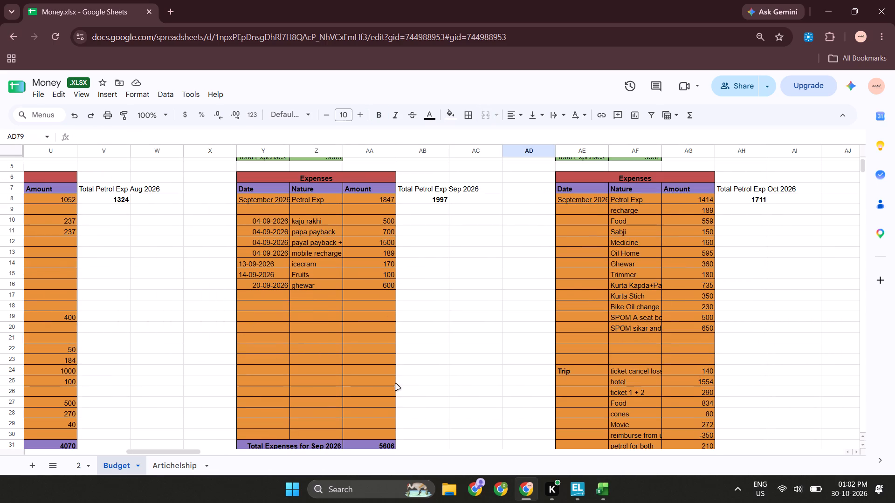
pyautogui.moveTo(377, 172); pyautogui.dragTo(400, 190)
pyautogui.press('Delete')
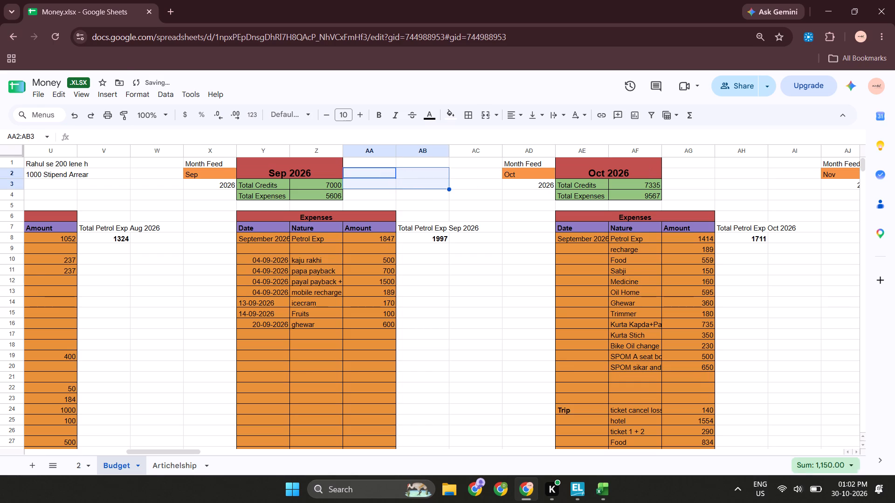
# Review the expenses, credits, petrol and summary tables of the Sep to Dec 2026 blocks.
pyautogui.scroll(-7, 400, 190)
pyautogui.scroll(6, 400, 190)
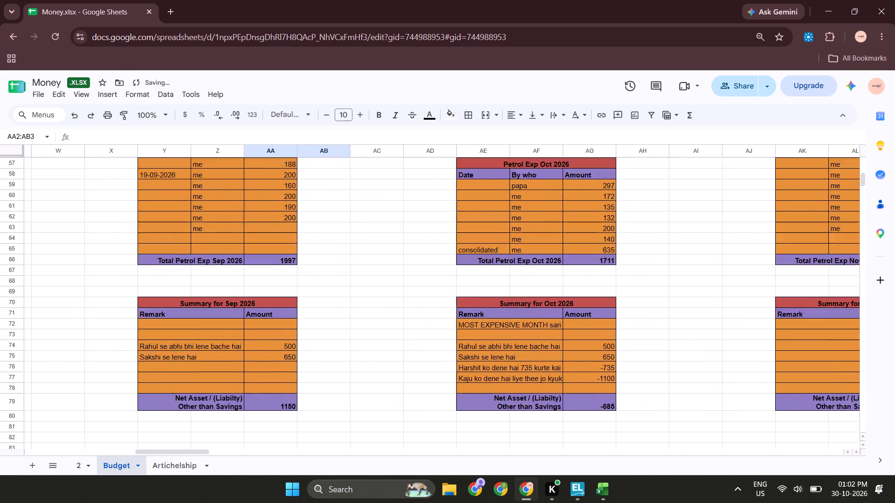
pyautogui.scroll(6, 400, 190)
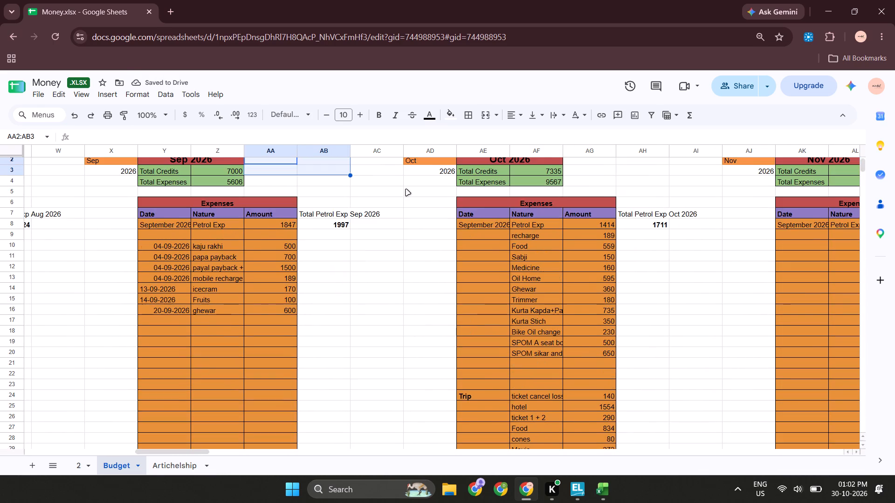
pyautogui.hscroll(-5, 517, 208)
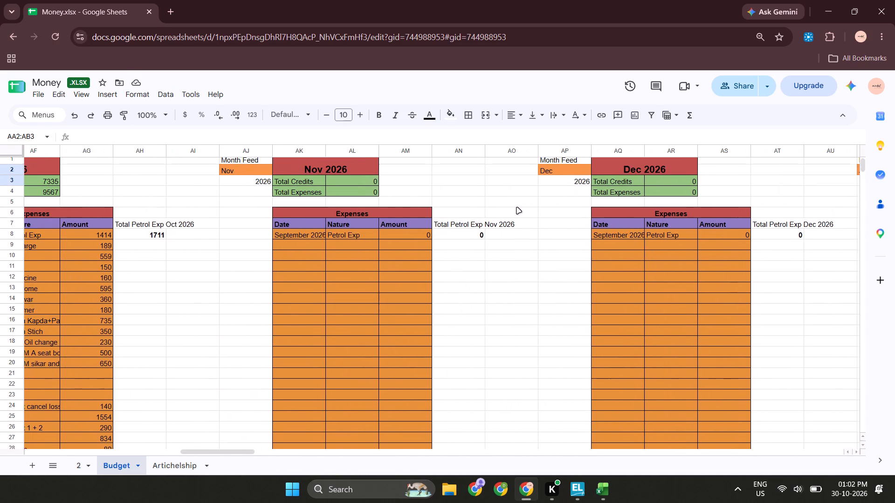
pyautogui.scroll(-3, 517, 208)
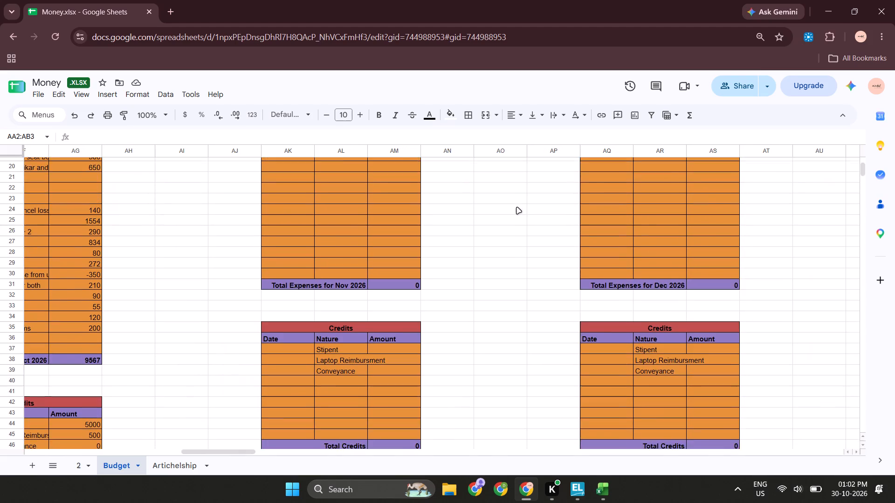
pyautogui.scroll(-5, 517, 208)
pyautogui.scroll(2, 517, 208)
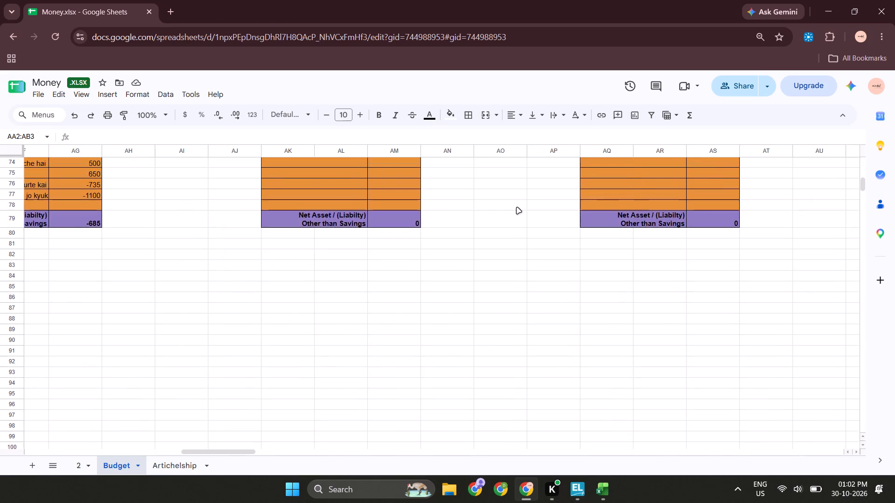
pyautogui.scroll(11, 517, 208)
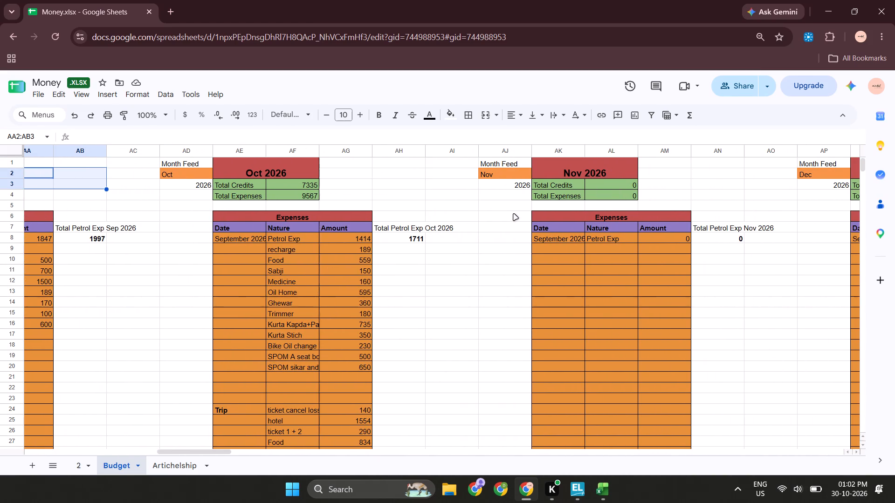
pyautogui.click(457, 239)
pyautogui.scroll(1, 457, 239)
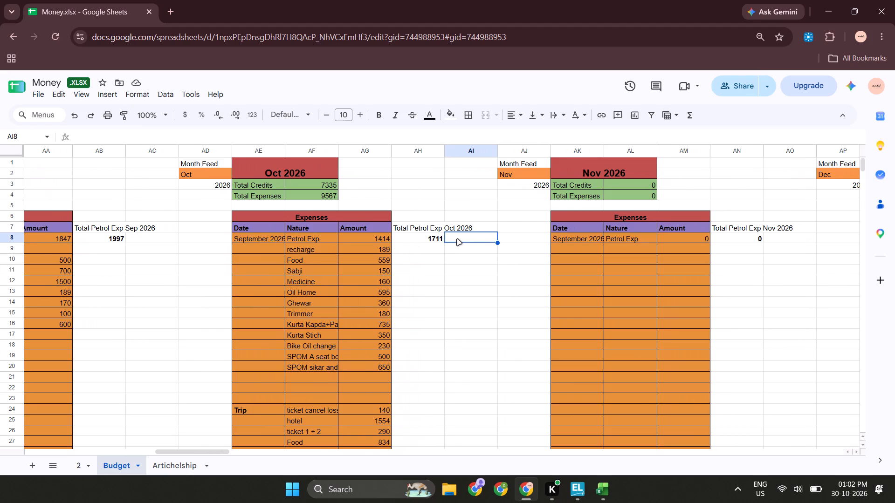
pyautogui.scroll(-4, 457, 239)
pyautogui.scroll(1, 457, 239)
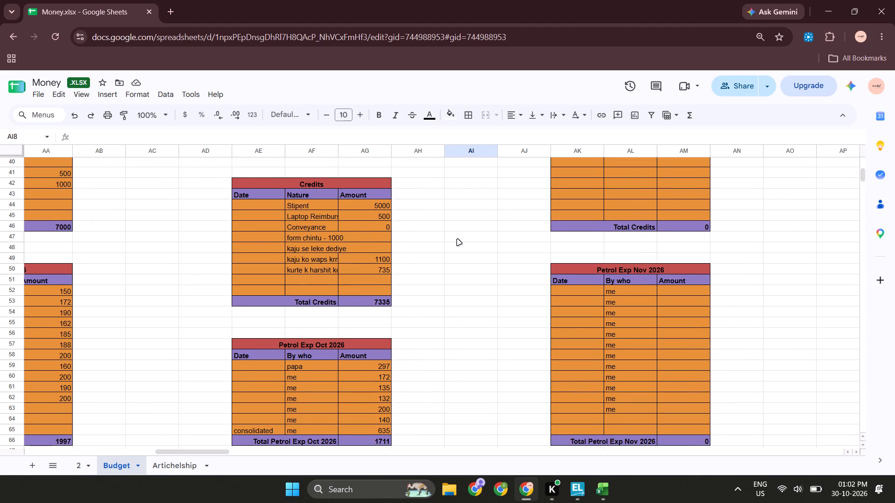
pyautogui.scroll(2, 457, 239)
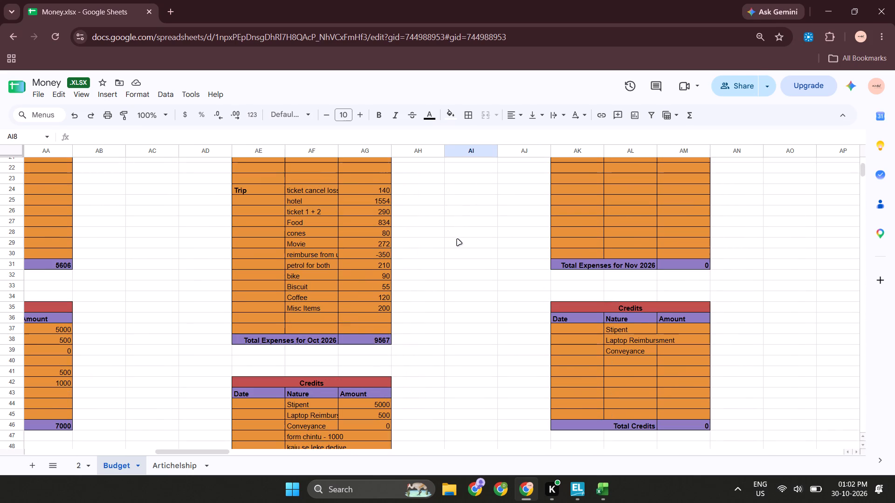
pyautogui.hscroll(1, 457, 239)
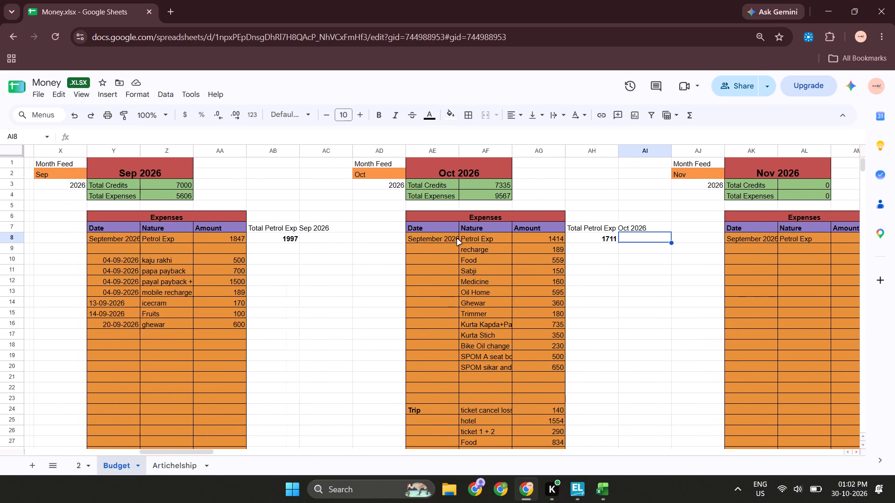
pyautogui.hscroll(3, 457, 239)
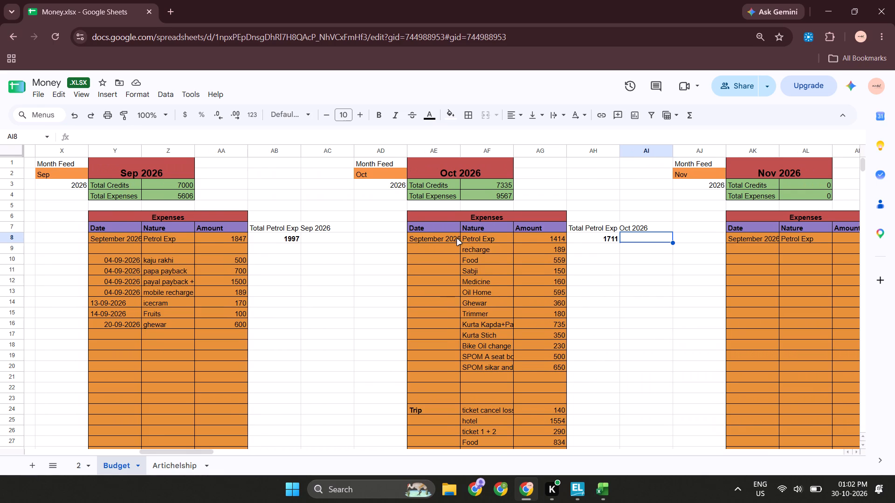
# Switch to Excel and close the "Eway bill required - Koelle" workbook without saving.
pyautogui.hotkey('alt', 'Tab')
pyautogui.hotkey('alt', 'Tab')
pyautogui.hotkey('alt', 'Left')
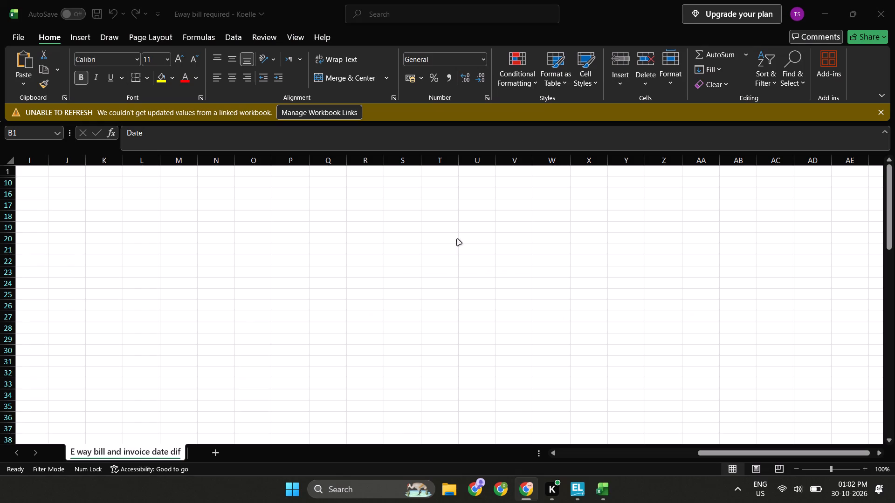
pyautogui.click(894, 0)
pyautogui.hotkey('alt', 'n')
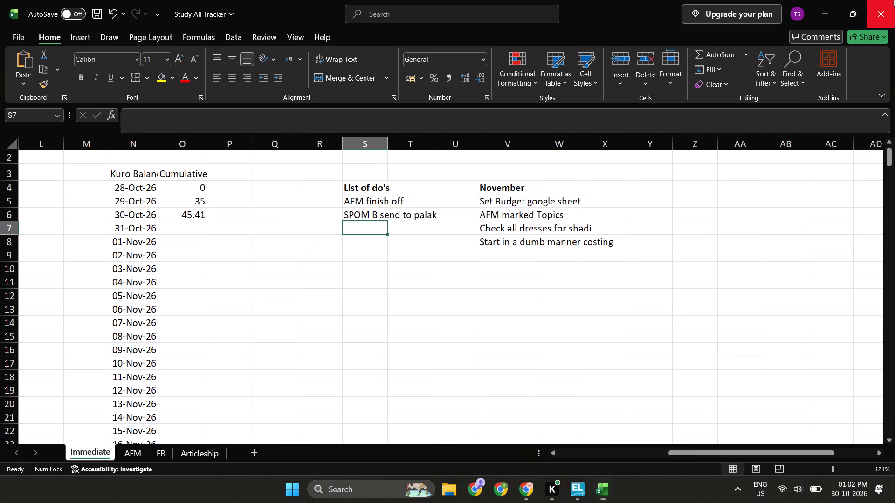
# Return to the Money.xlsx Budget sheet in Chrome, save it, and close the browser window.
pyautogui.hotkey('alt', 'Tab')
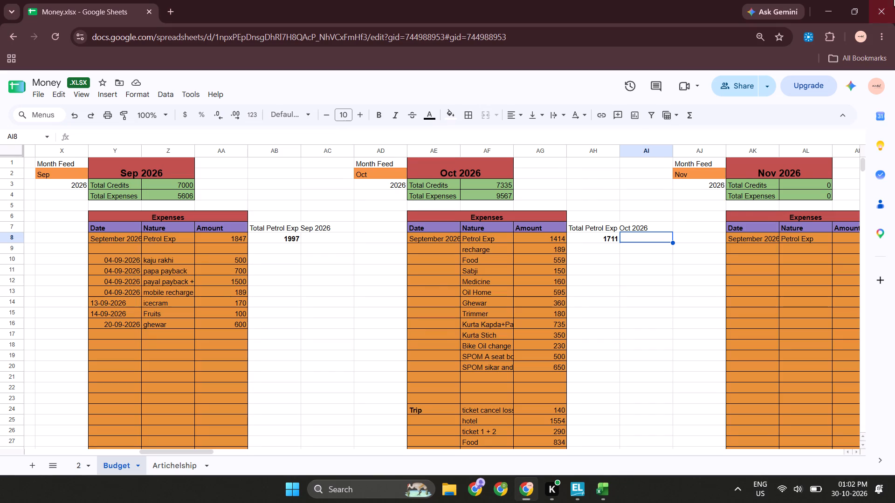
pyautogui.hscroll(-2, 598, 188)
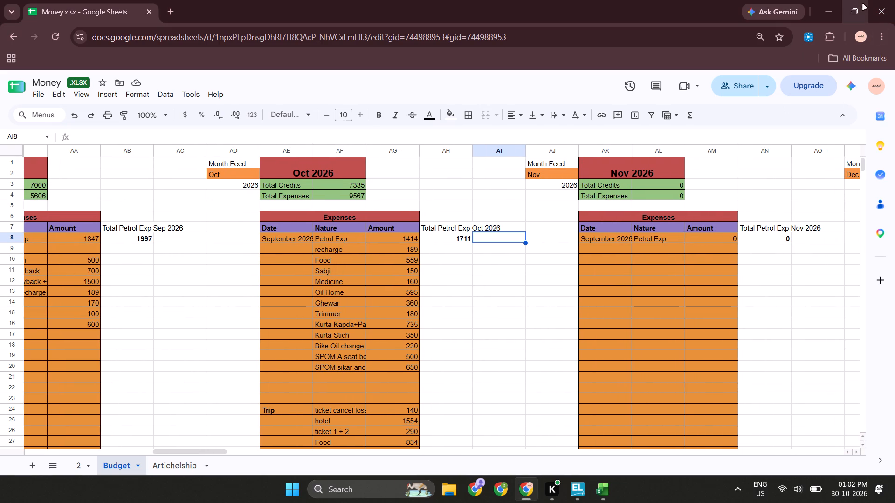
pyautogui.hotkey('ctrl', 's')
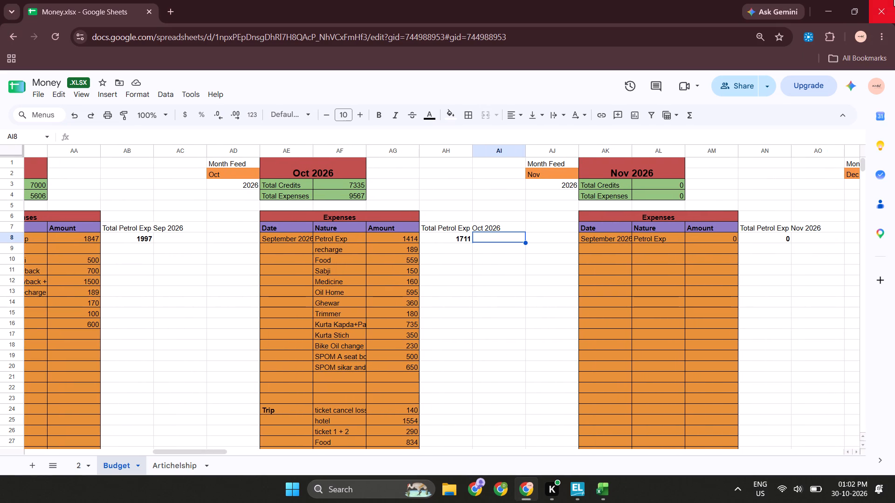
pyautogui.click(894, 0)
# Save the Study All Tracker workbook in Excel.
pyautogui.hotkey('alt', 'Tab')
pyautogui.hotkey('alt', 'Tab')
pyautogui.hotkey('alt', 'Left')
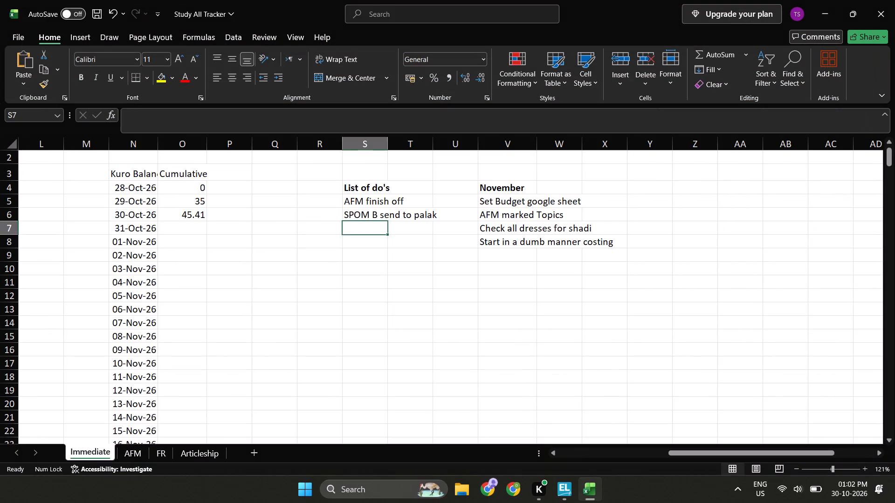
pyautogui.click(630, 245)
pyautogui.press('Up')
pyautogui.press('Left')
pyautogui.press('Left')
pyautogui.hotkey('ctrl', 's')
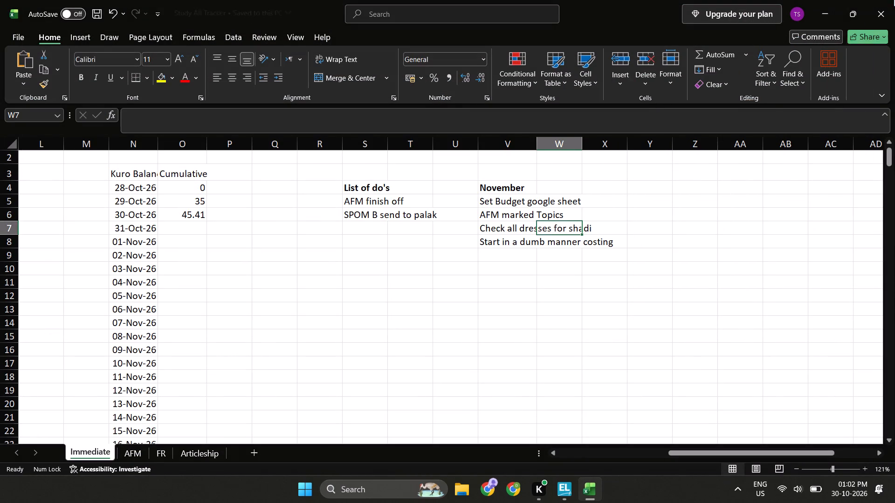